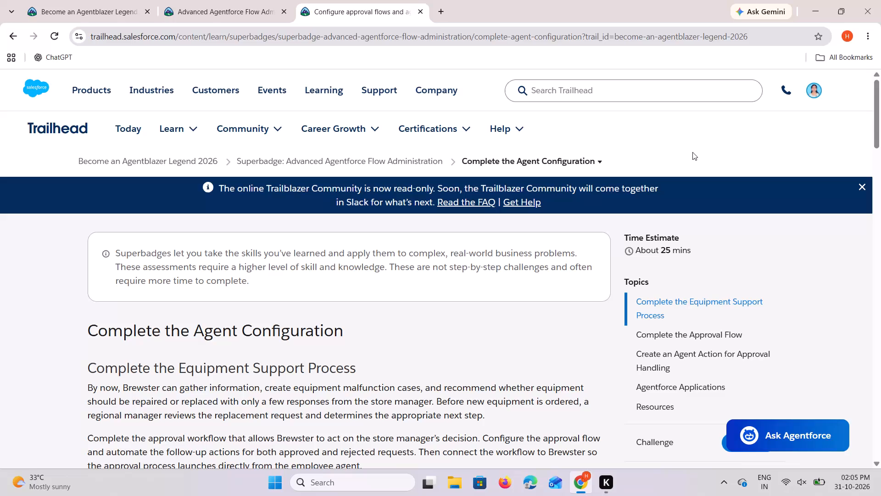
Read through the Complete the Agent Configuration unit's instructions for the approval flow and the agent action.
scroll(555, 293, "down", 2)
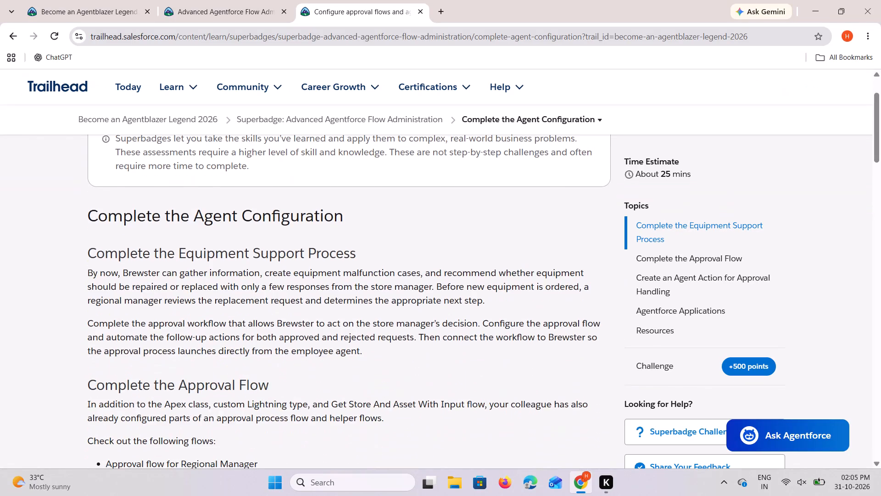
scroll(551, 291, "down", 10)
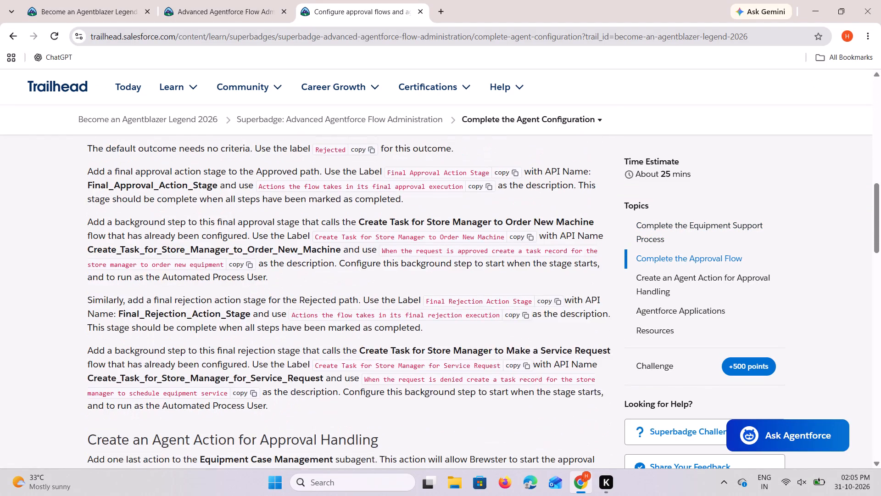
scroll(551, 291, "up", 18)
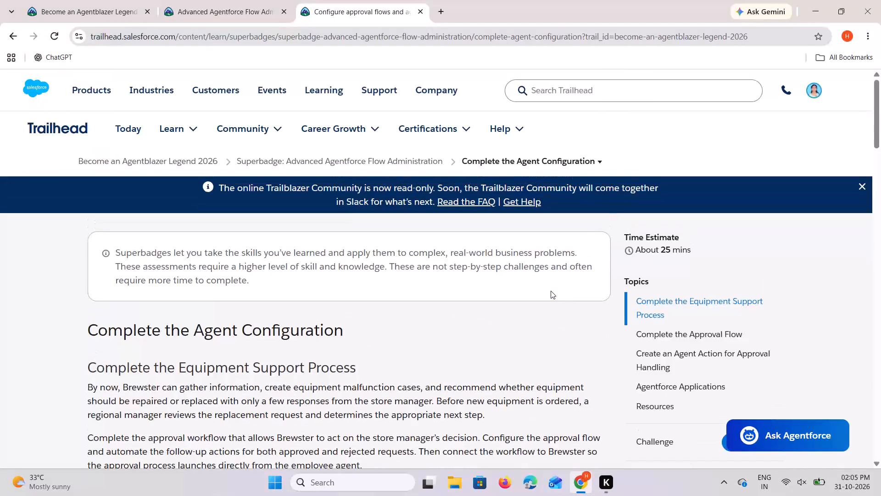
scroll(551, 291, "up", 15)
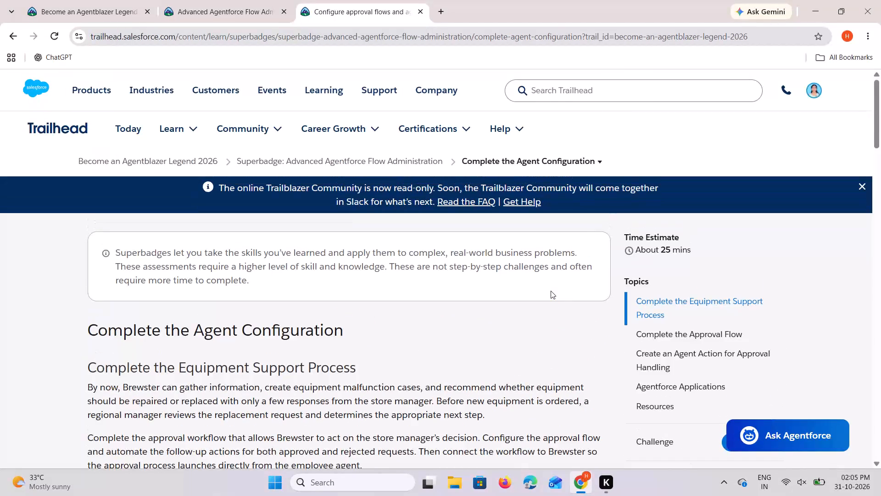
scroll(551, 291, "up", 3)
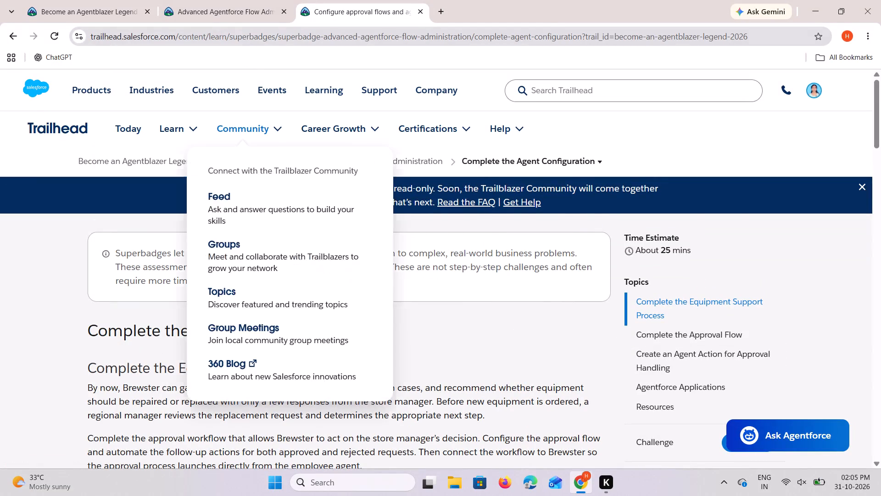
Review the superbadge's challenge list, the unit's challenge requirements and the Become an Agentblazer Legend 2026 trail page.
left_click(226, 0)
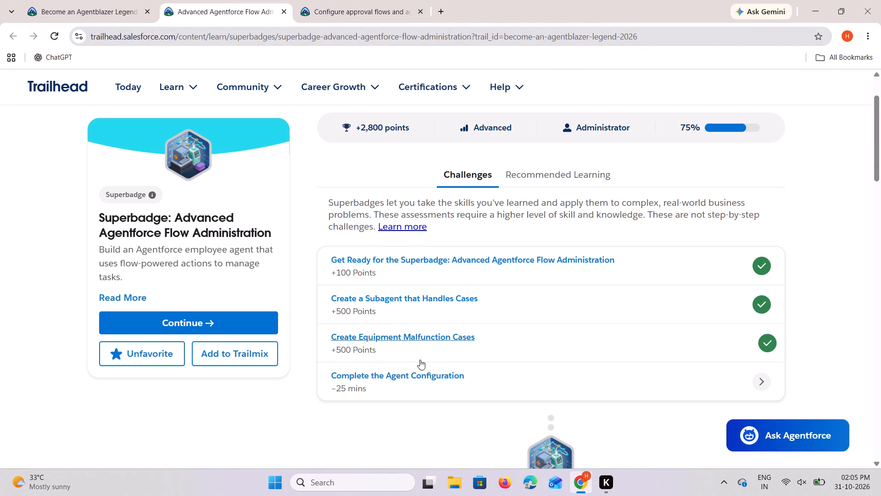
left_click(348, 16)
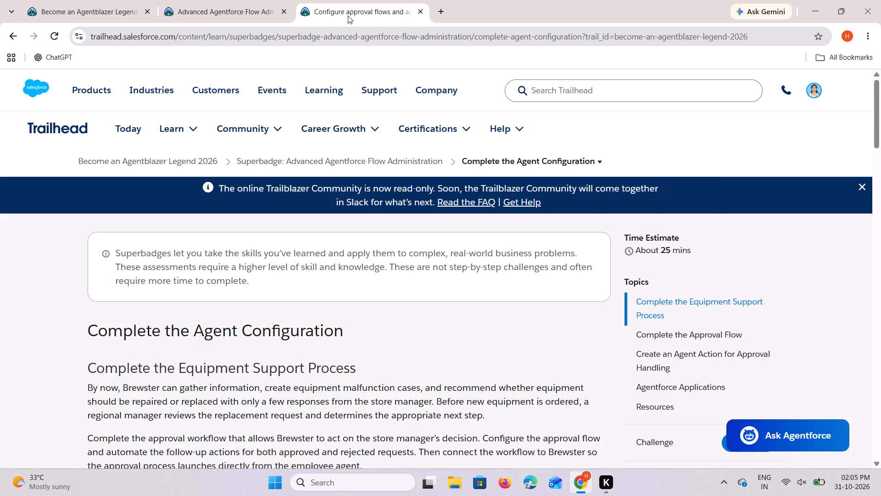
scroll(235, 210, "down", 1)
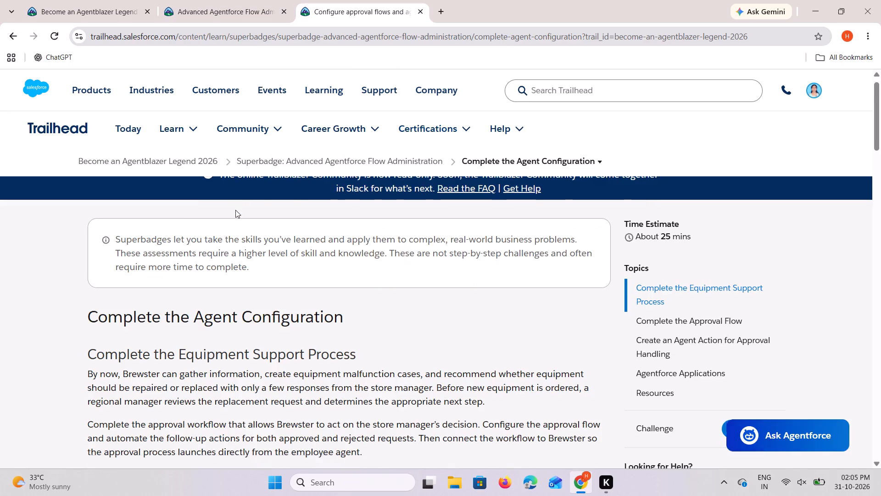
scroll(235, 210, "down", 16)
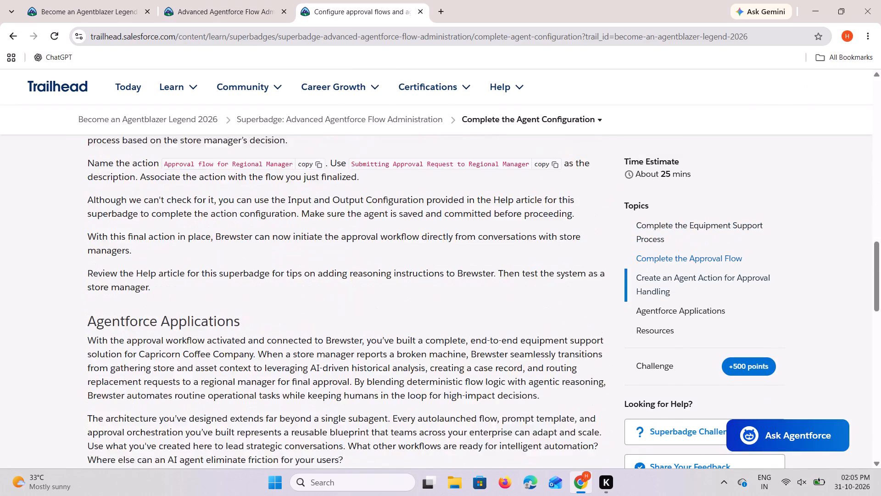
scroll(240, 209, "down", 13)
scroll(240, 209, "up", 3)
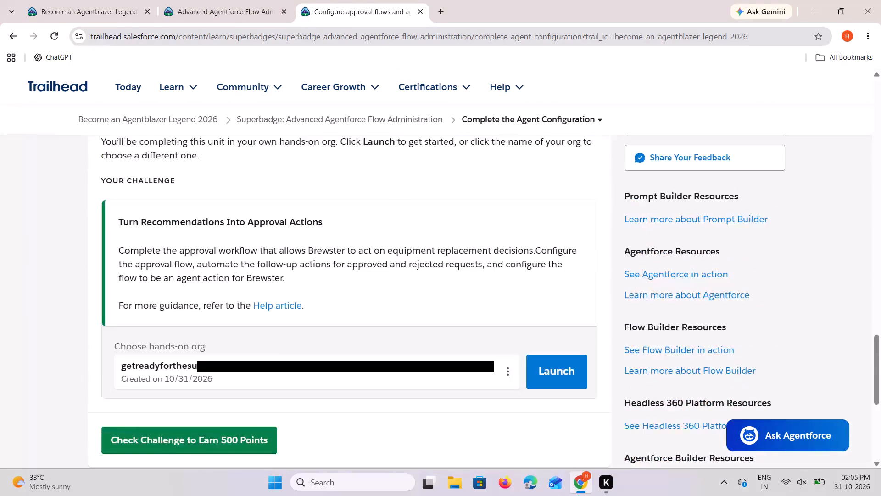
scroll(240, 209, "up", 20)
scroll(240, 209, "up", 3)
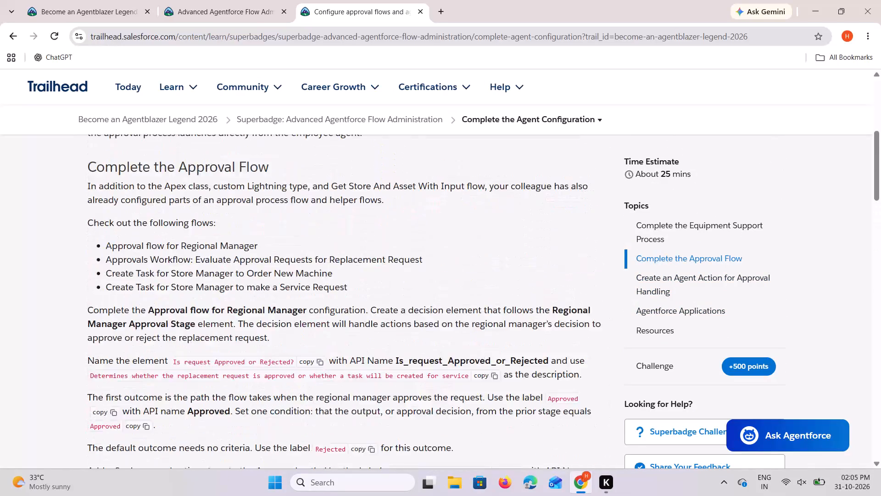
scroll(245, 202, "up", 11)
left_click(212, 0)
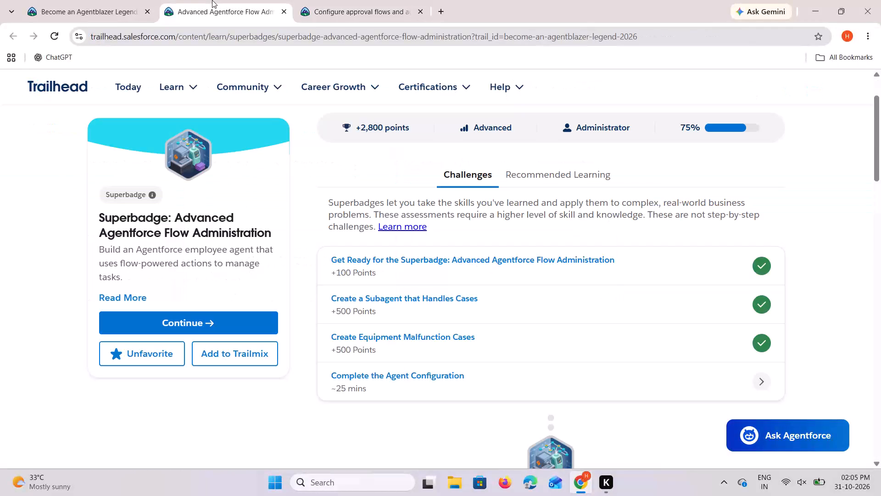
left_click(110, 0)
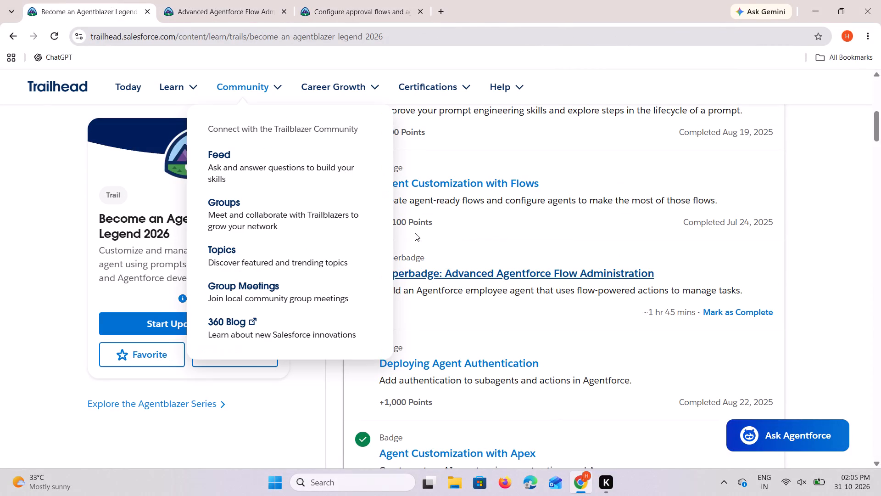
left_click(247, 0)
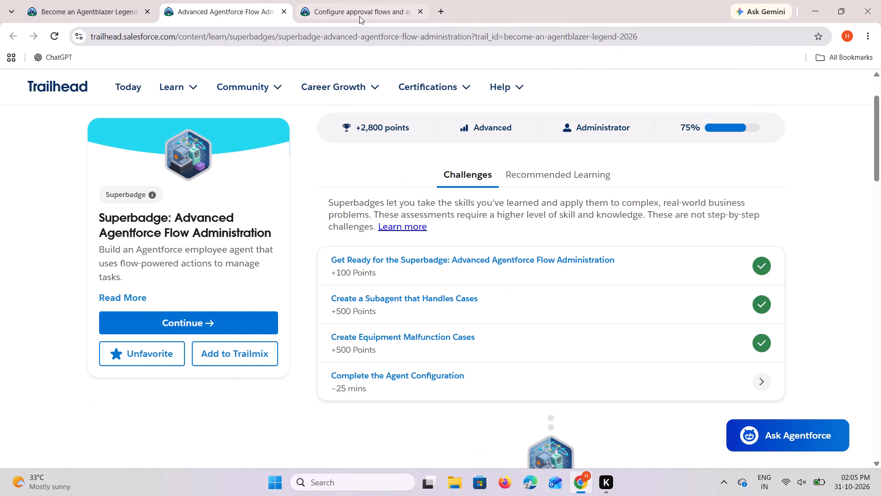
Launch the hands-on org from the Complete the Agent Configuration unit's challenge section.
left_click(369, 12)
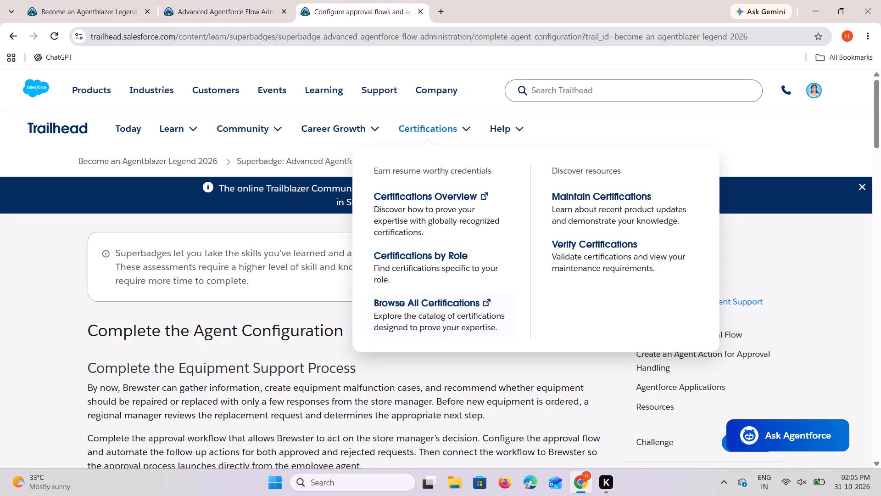
scroll(323, 322, "down", 3)
scroll(255, 281, "down", 3)
scroll(252, 272, "down", 20)
scroll(252, 272, "down", 1)
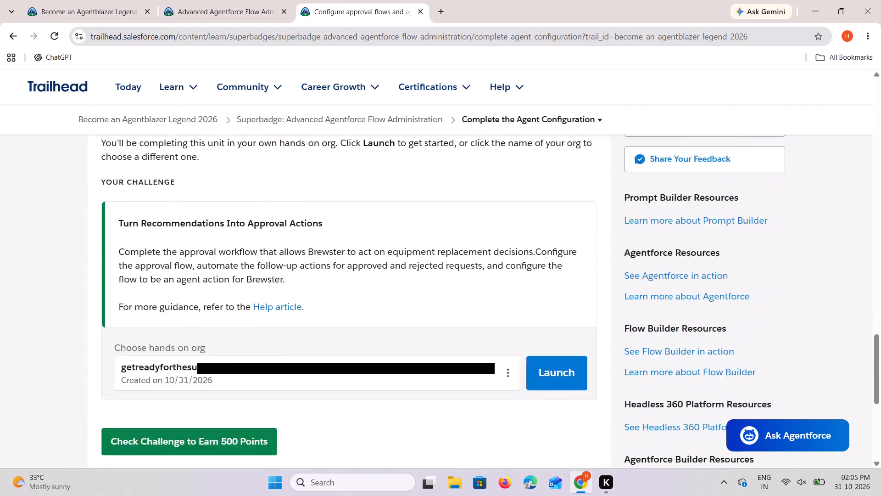
left_click(546, 318)
Return to the unit's instructions and revisit the trail and superbadge overview pages.
left_click(338, 0)
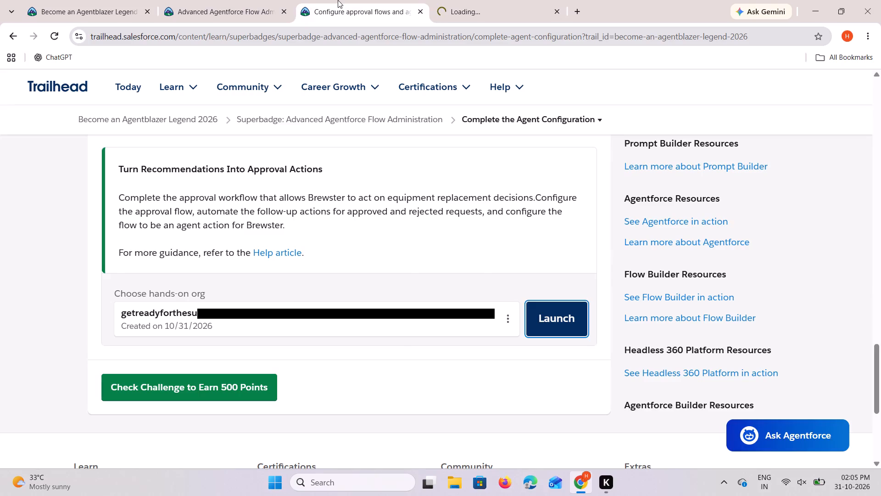
scroll(203, 233, "up", 8)
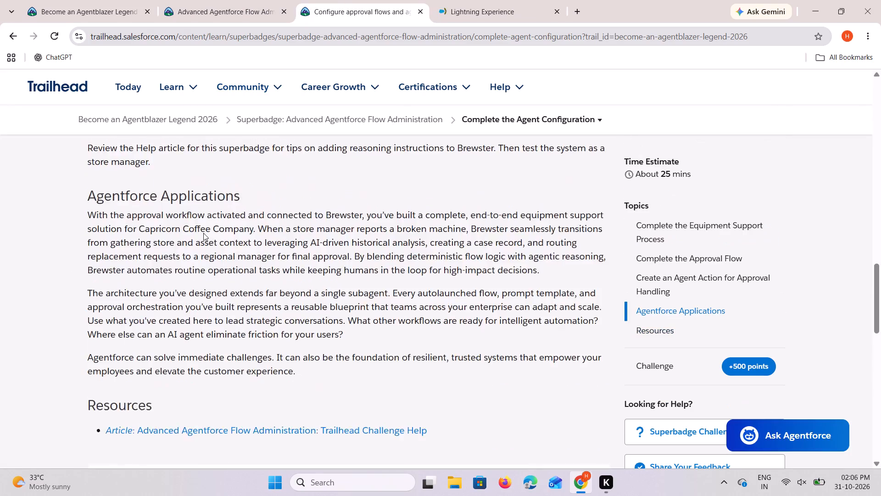
scroll(203, 233, "up", 19)
scroll(203, 233, "up", 3)
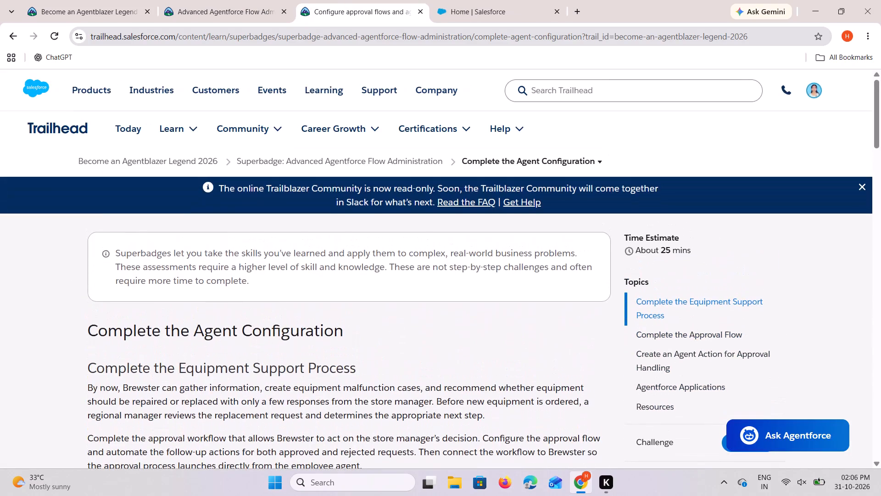
scroll(203, 233, "up", 8)
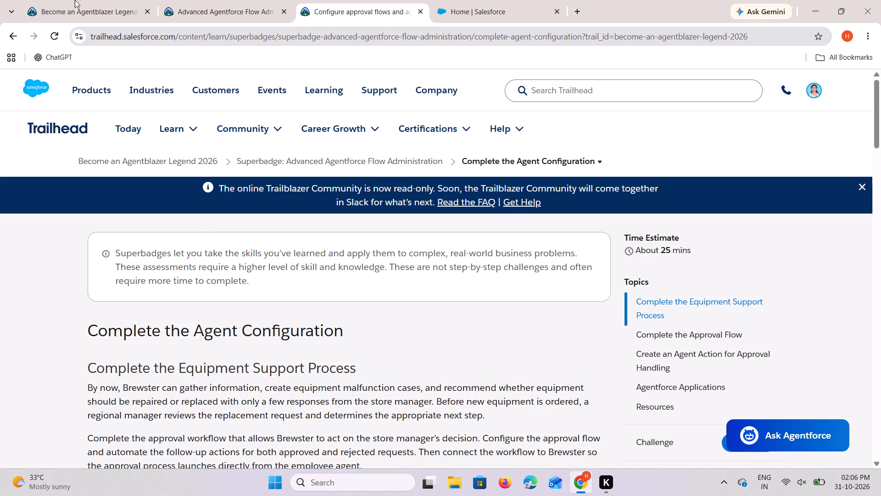
left_click(85, 14)
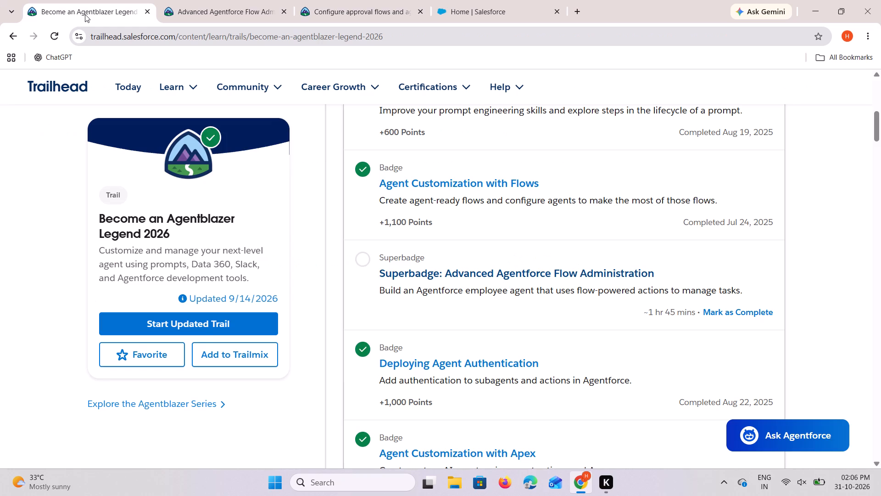
left_click(207, 0)
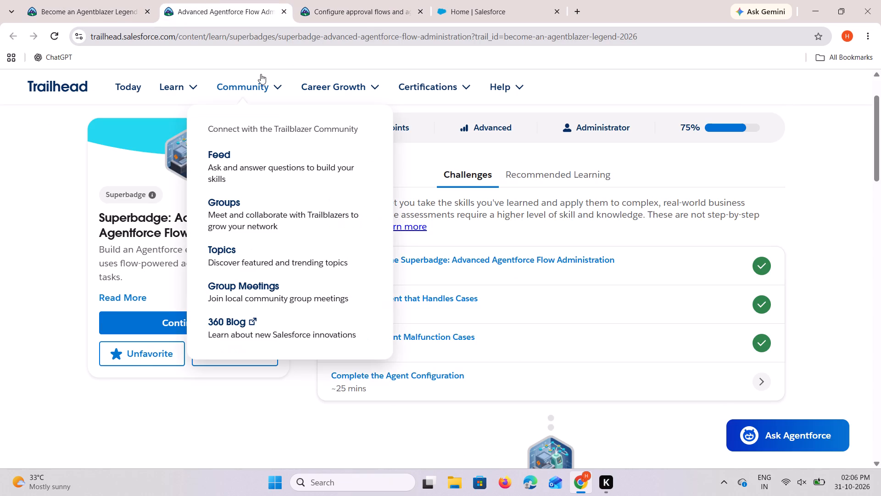
left_click(391, 0)
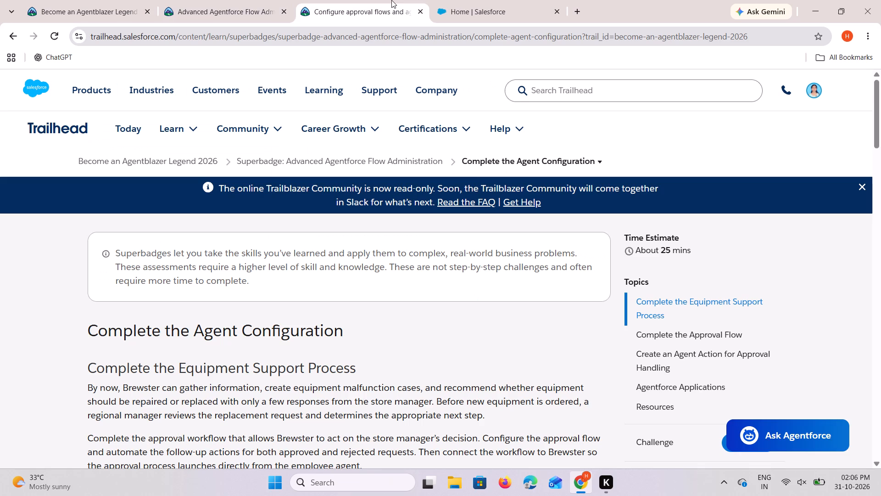
scroll(278, 337, "down", 1)
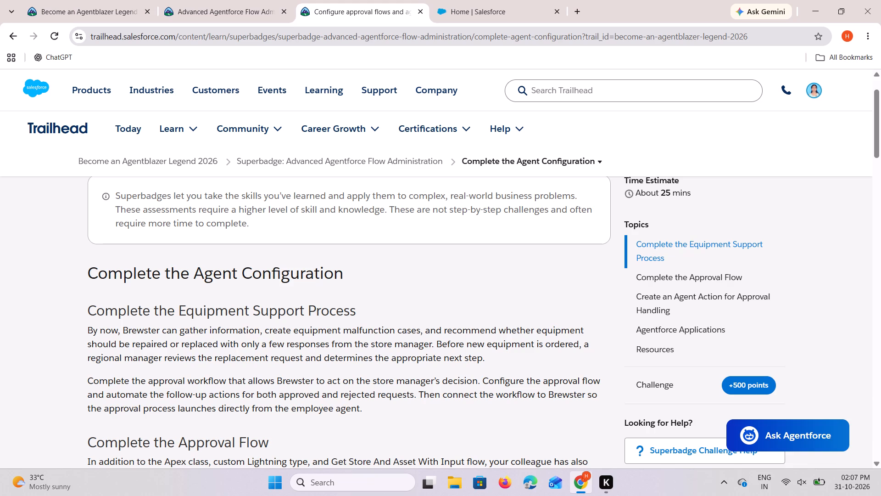
Switch to the launched Salesforce org's Setup home.
left_click(478, 19)
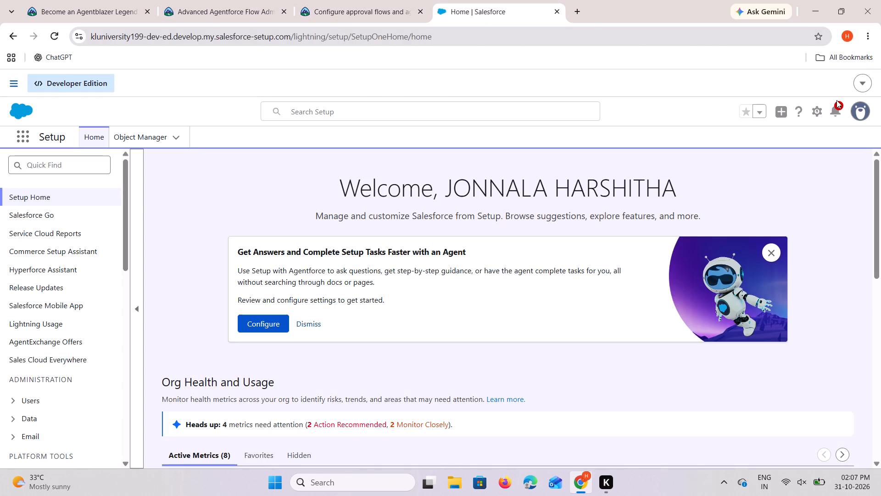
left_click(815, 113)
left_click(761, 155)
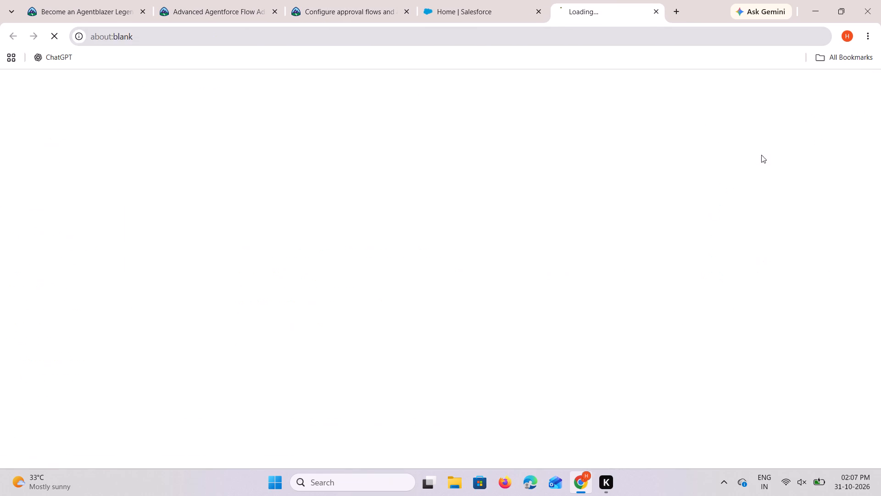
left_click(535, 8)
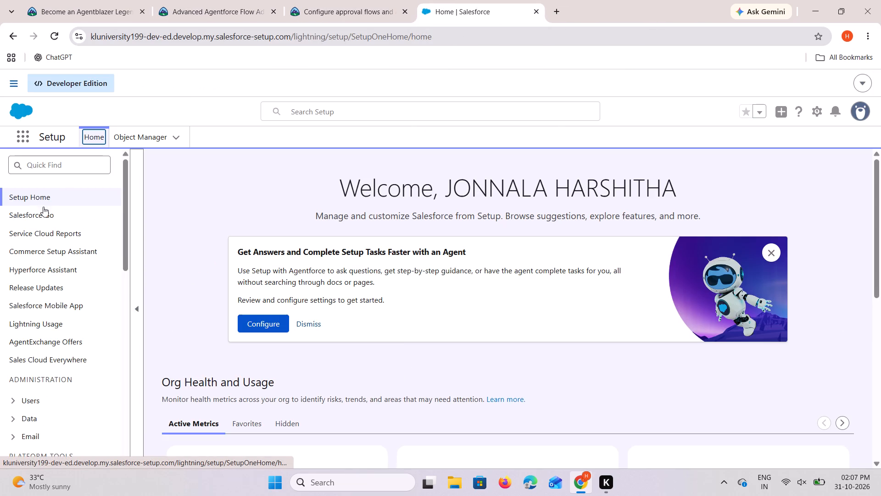
Search Setup for "flows" and open the Flows page under Process Automation.
left_click(58, 166)
type("flow")
key("s")
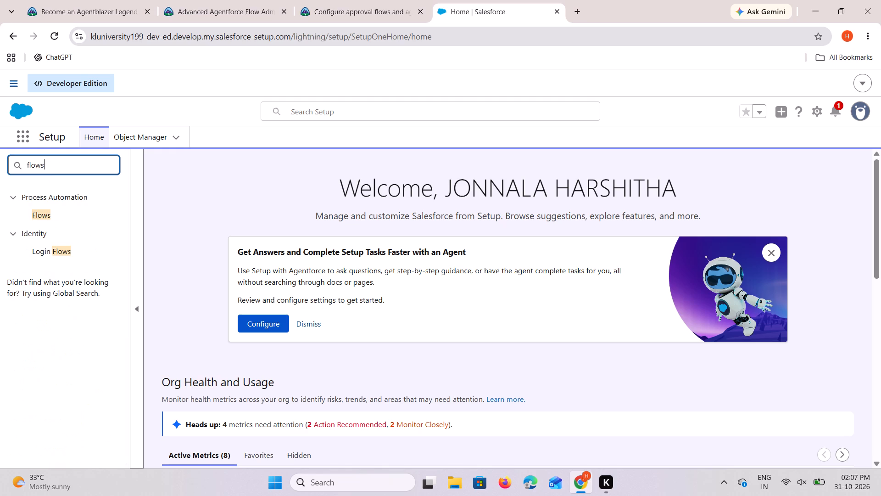
left_click(39, 212)
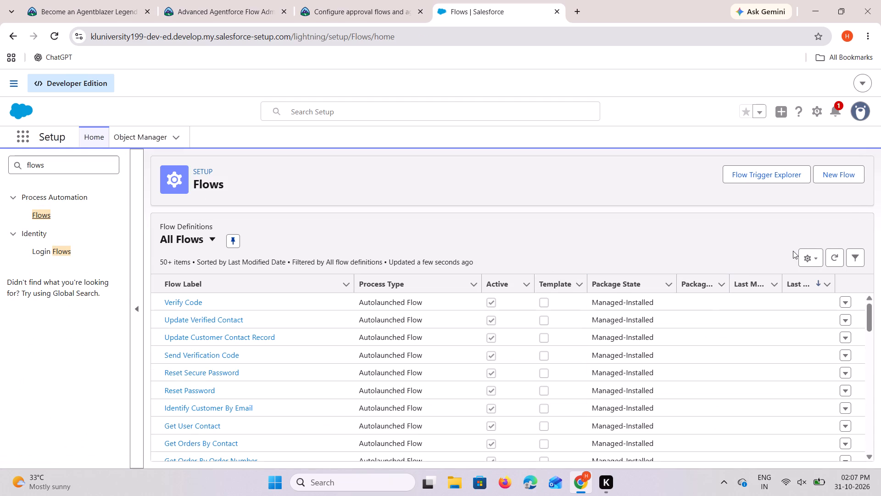
Look through the All Flows list for the Approval flow for Regional Manager.
key("ctrl+f")
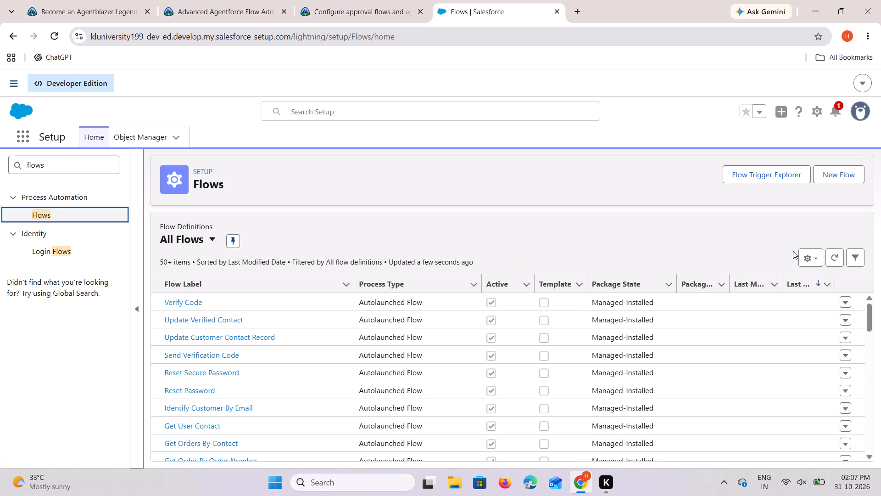
key("ctrl+f")
scroll(486, 338, "down", 3)
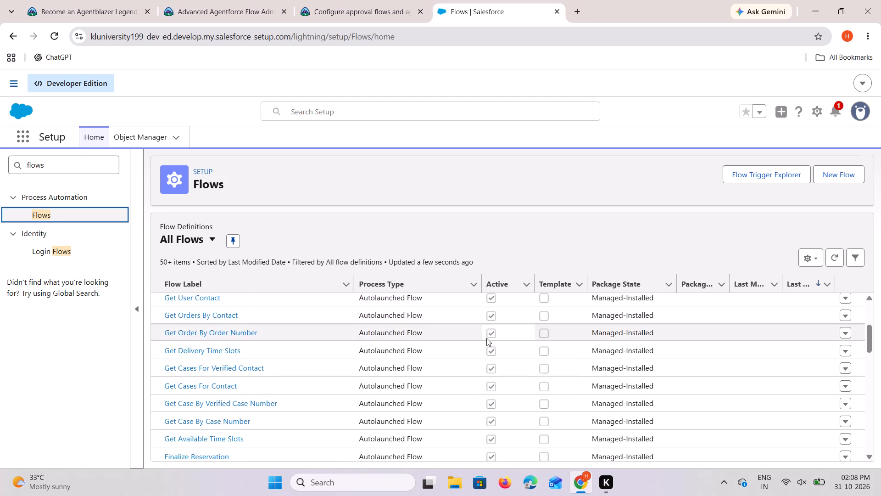
scroll(486, 338, "down", 7)
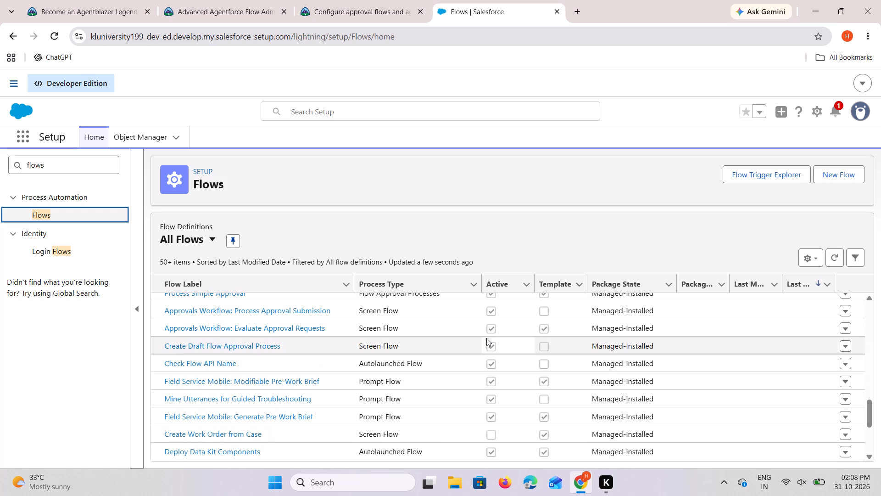
scroll(486, 338, "up", 1)
scroll(486, 338, "down", 2)
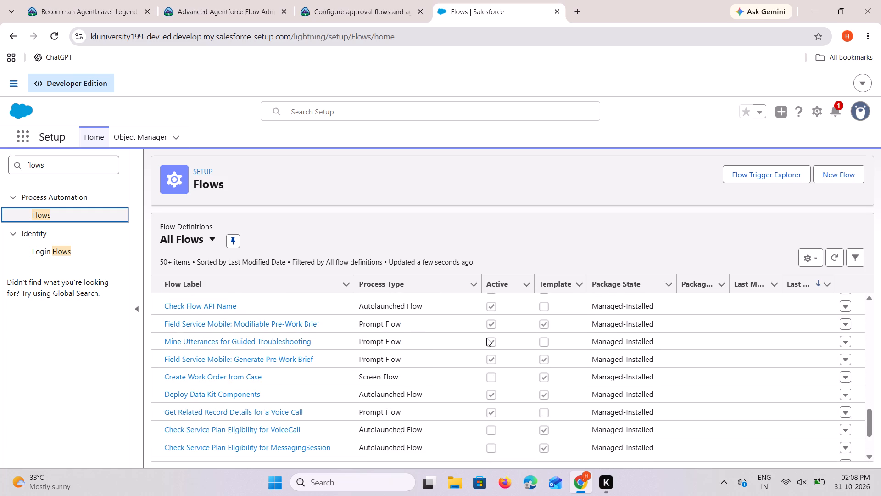
scroll(486, 338, "up", 2)
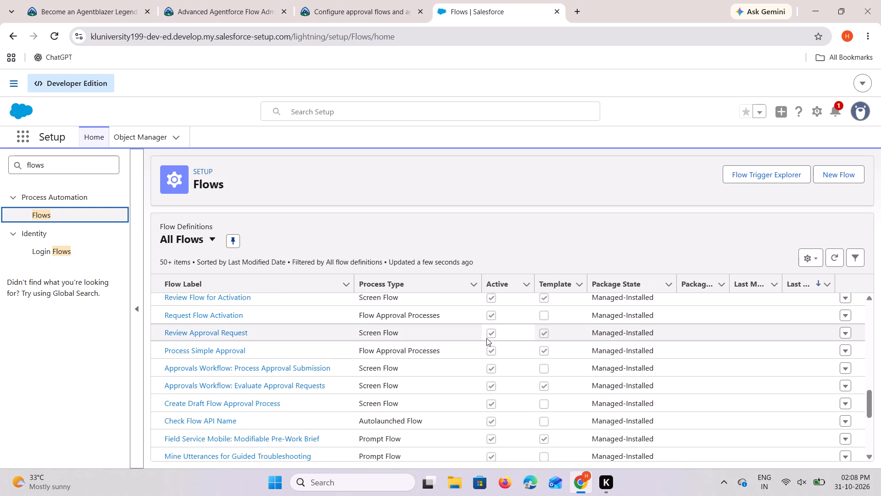
scroll(486, 338, "down", 9)
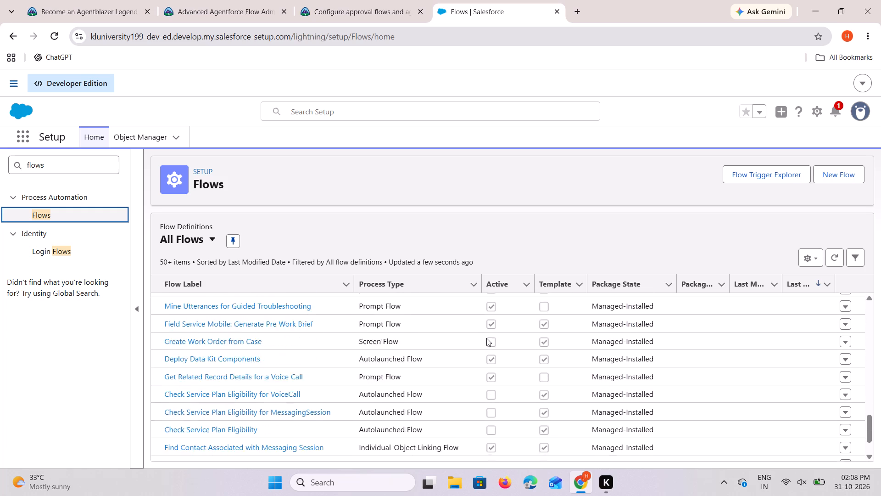
scroll(486, 338, "down", 10)
scroll(486, 338, "down", 20)
scroll(486, 338, "down", 1)
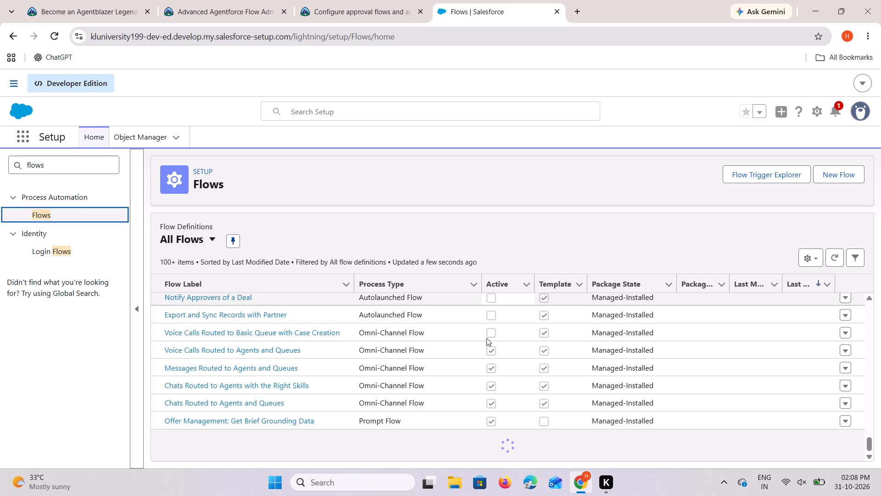
scroll(486, 338, "down", 12)
scroll(486, 338, "up", 1)
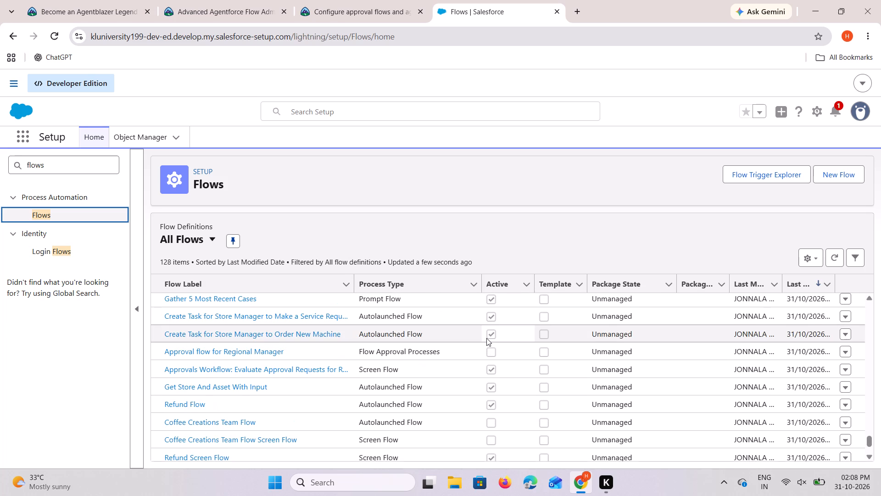
scroll(486, 338, "down", 9)
scroll(402, 404, "down", 5)
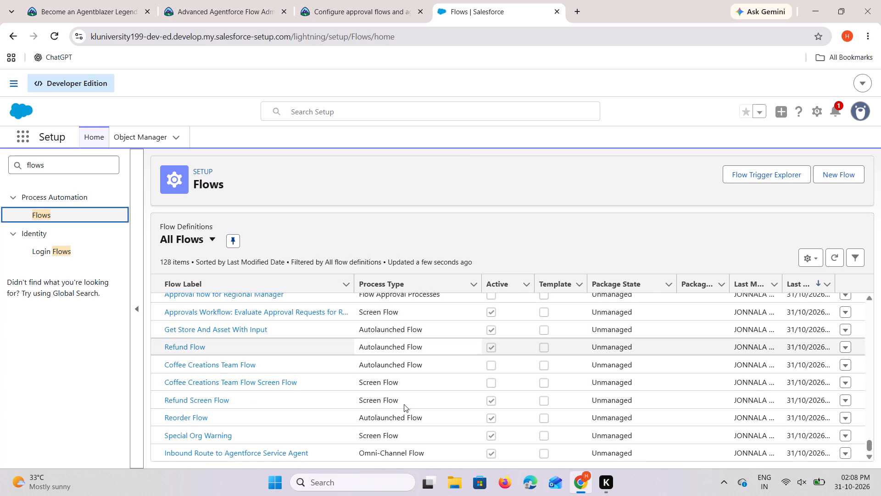
scroll(417, 404, "down", 2)
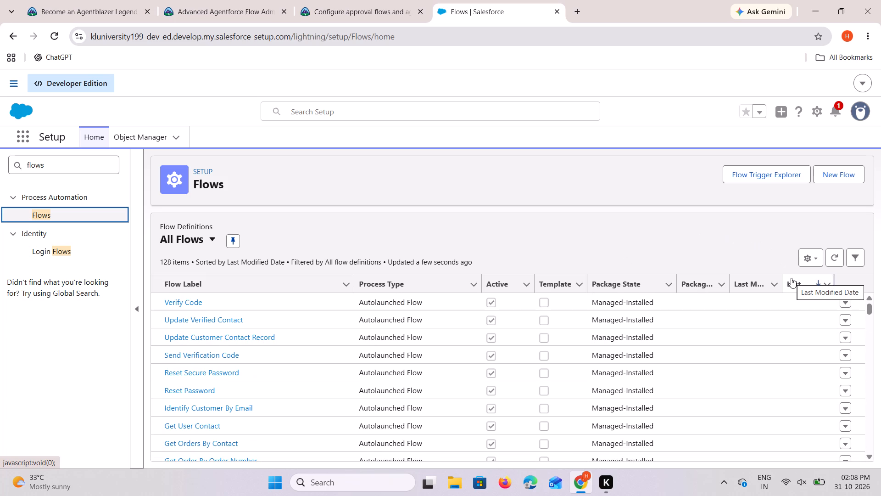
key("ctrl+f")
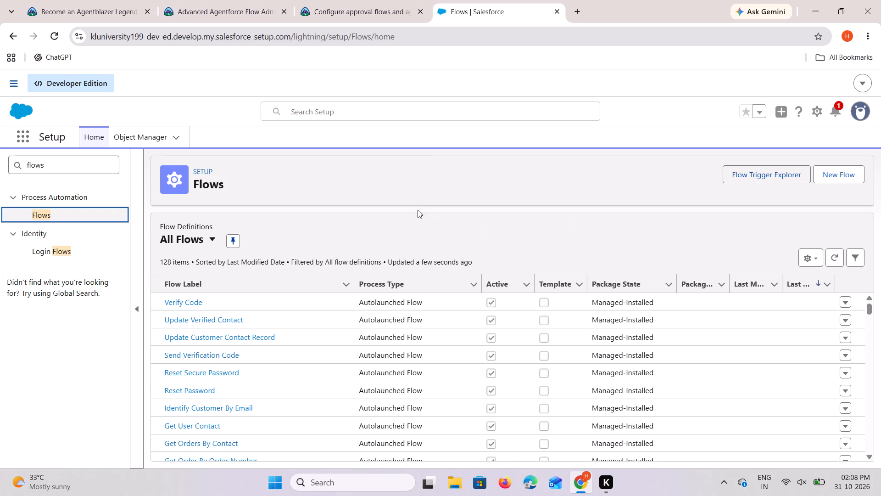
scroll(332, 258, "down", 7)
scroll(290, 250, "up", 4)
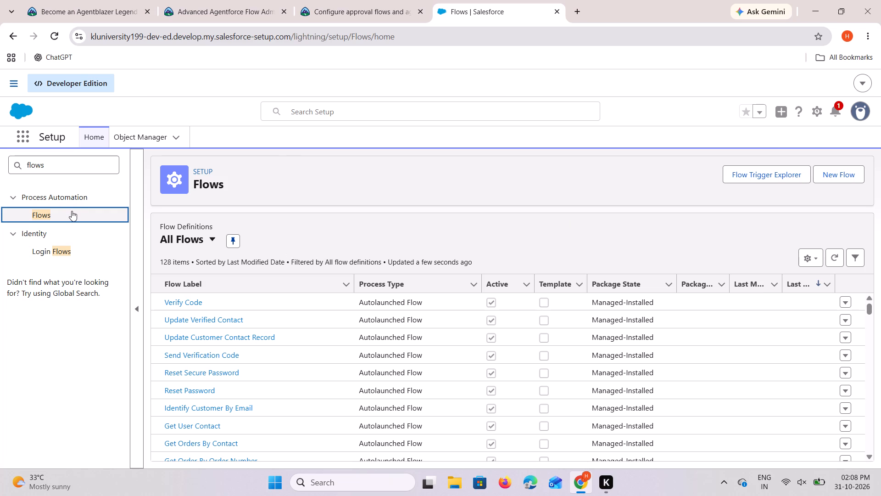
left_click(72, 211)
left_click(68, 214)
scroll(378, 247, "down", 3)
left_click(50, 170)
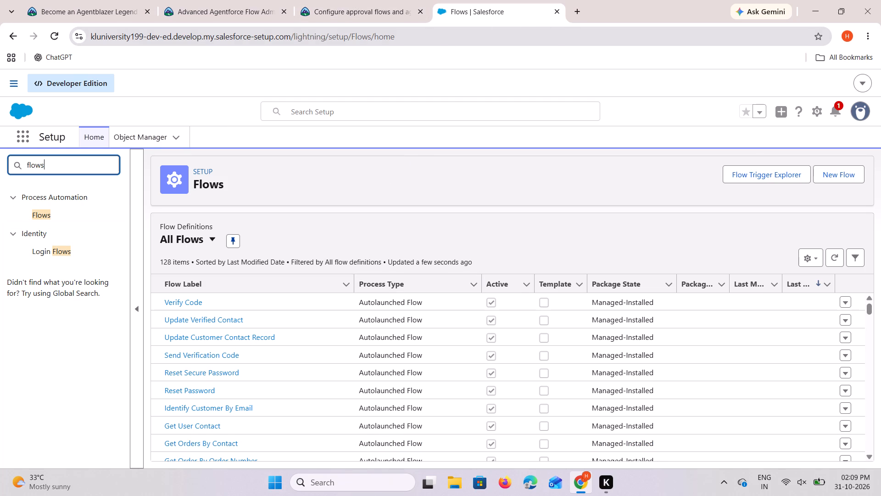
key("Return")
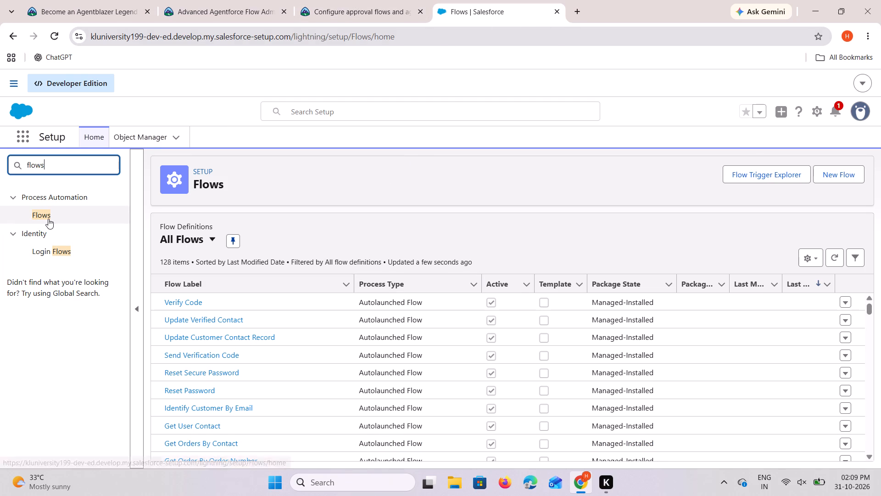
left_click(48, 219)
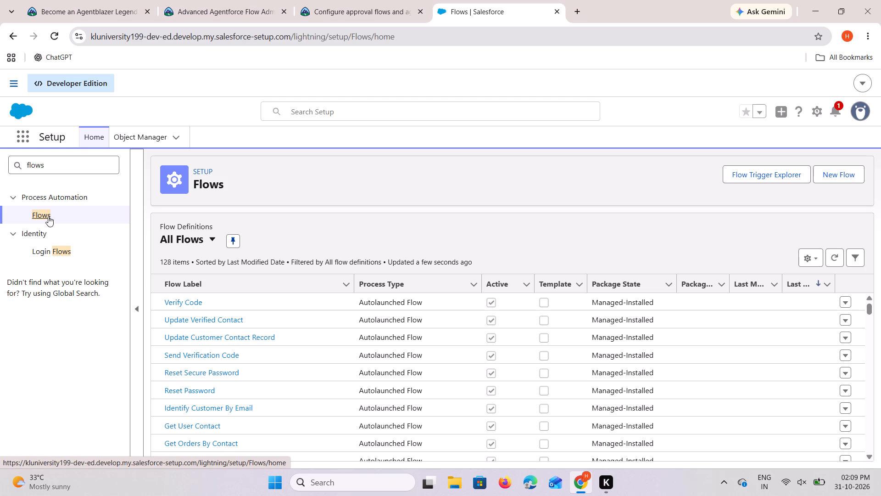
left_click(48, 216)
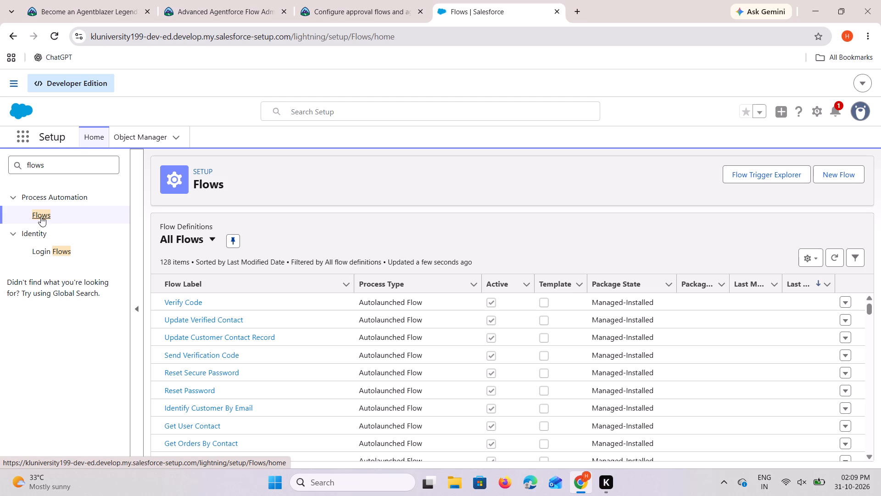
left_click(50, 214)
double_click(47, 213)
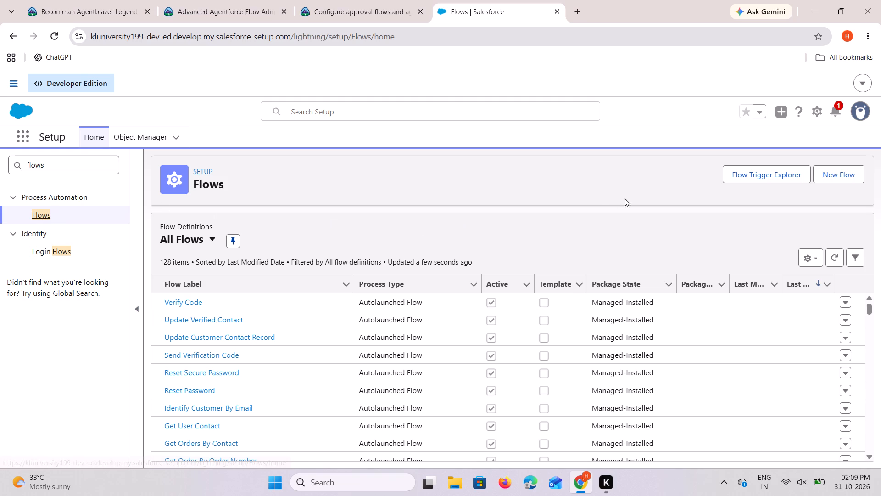
Find the Approval flow for Regional Manager in the All Flows list and open it in Flow Builder.
key("ctrl+f")
scroll(377, 343, "down", 2)
scroll(375, 346, "up", 7)
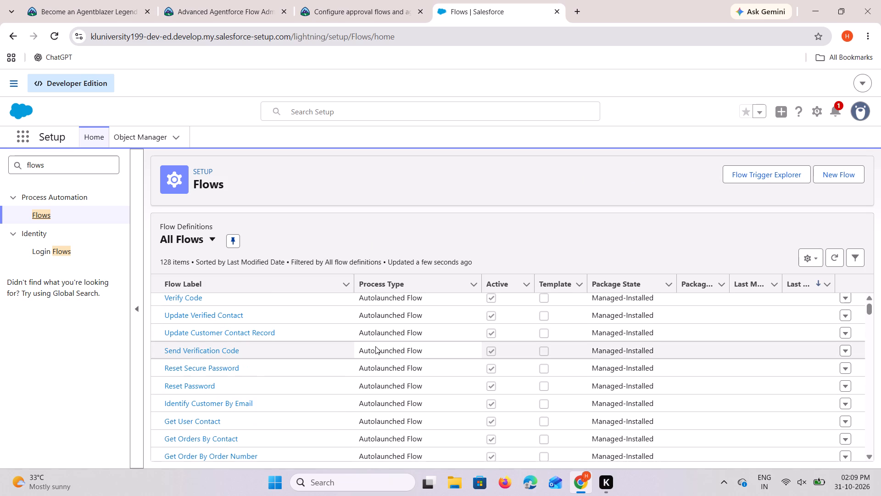
scroll(375, 346, "down", 4)
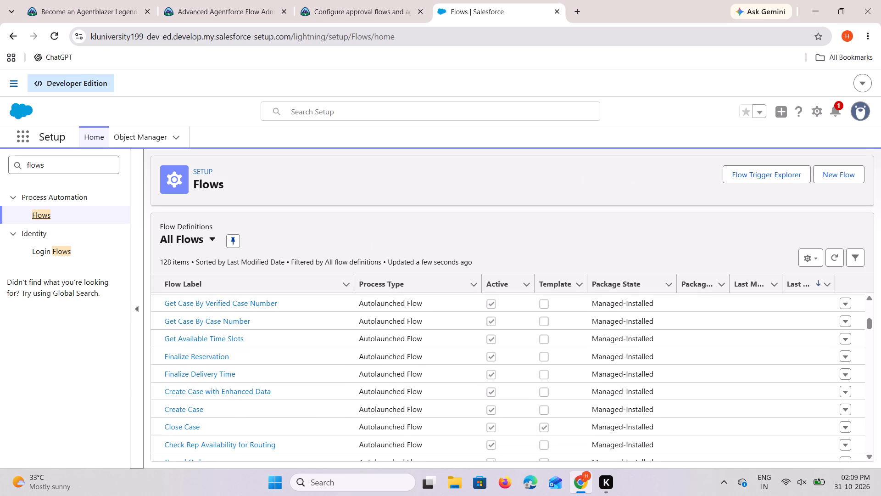
scroll(366, 341, "down", 3)
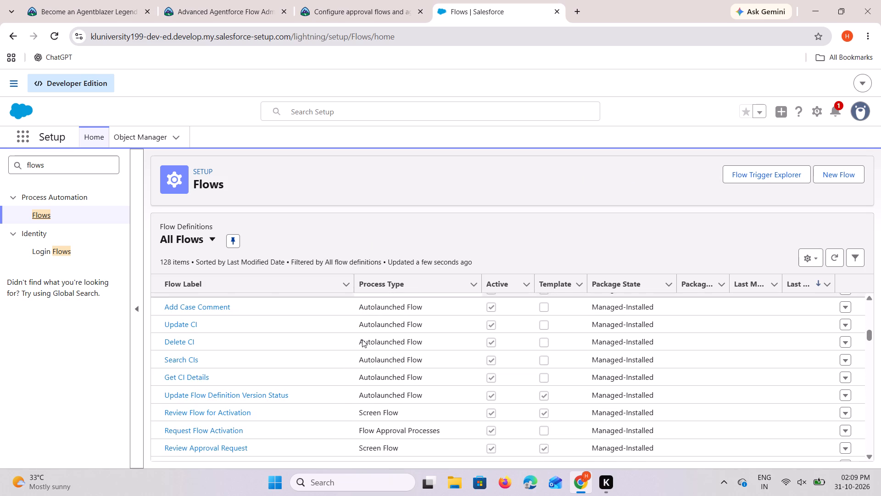
scroll(362, 339, "down", 2)
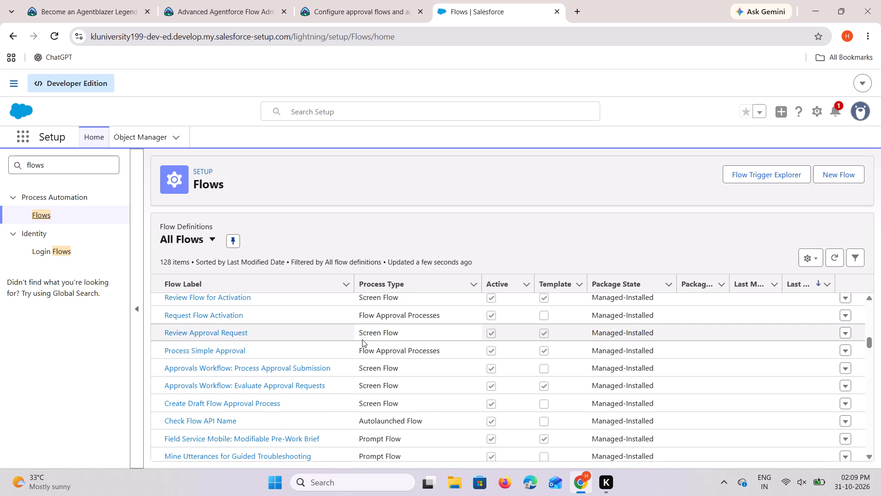
scroll(362, 339, "down", 3)
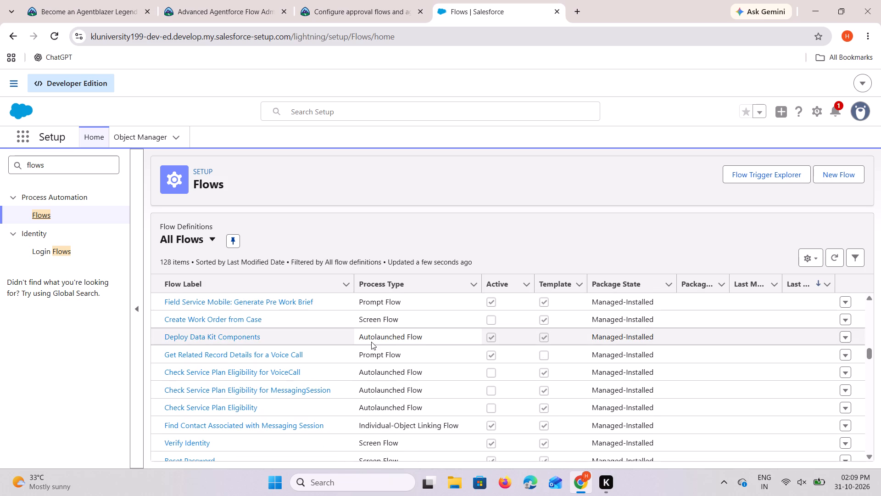
scroll(371, 342, "down", 3)
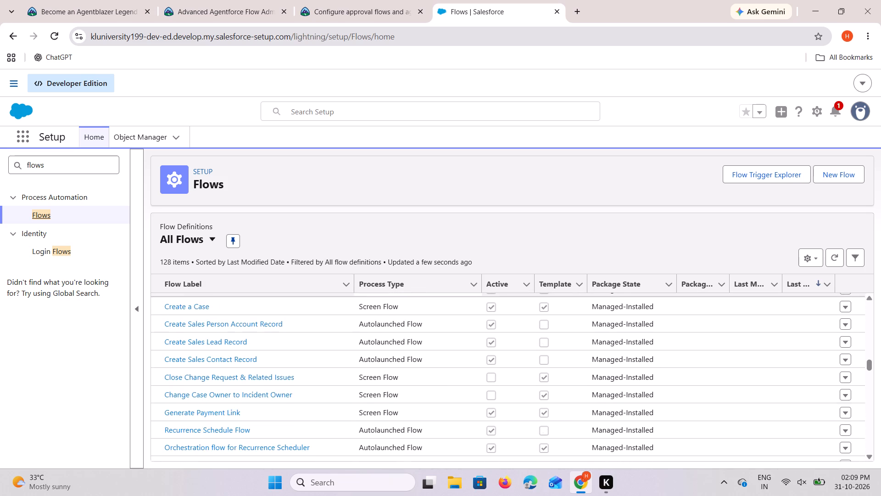
scroll(371, 342, "down", 4)
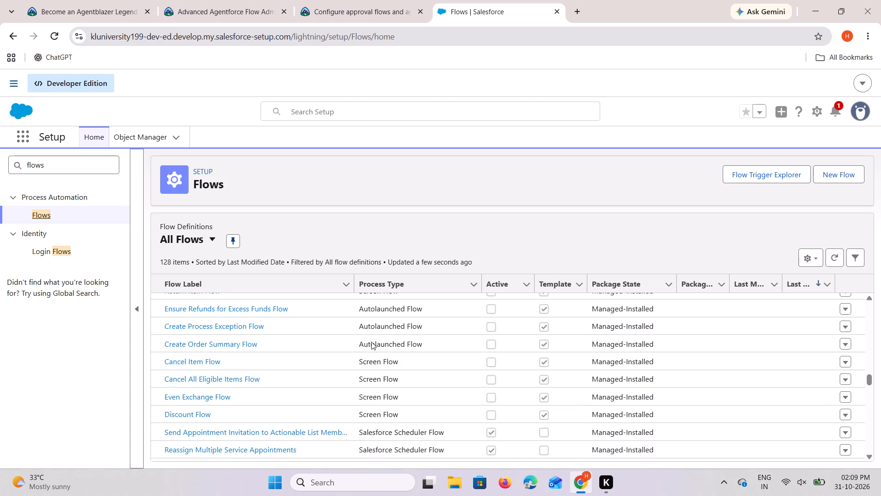
scroll(371, 342, "down", 3)
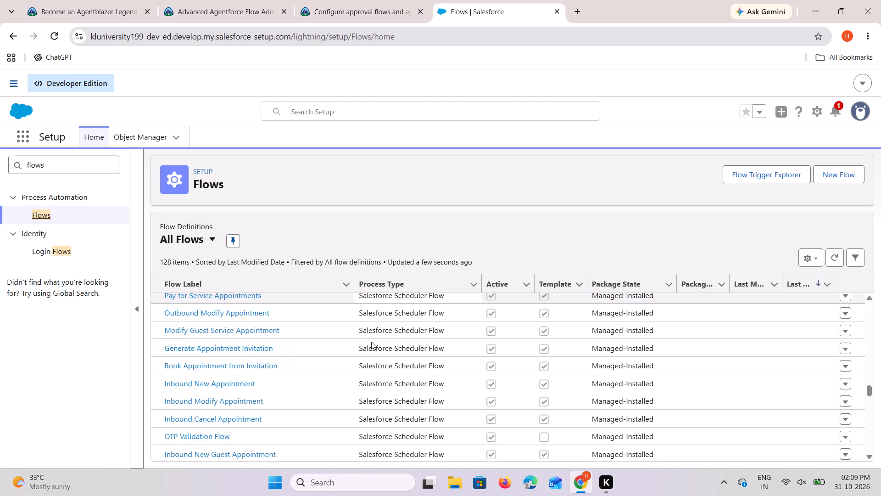
scroll(371, 342, "down", 3)
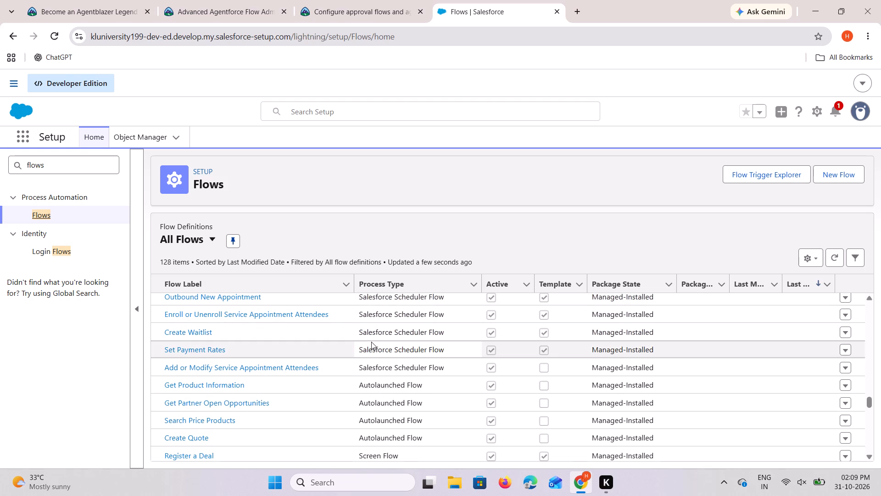
scroll(371, 342, "down", 2)
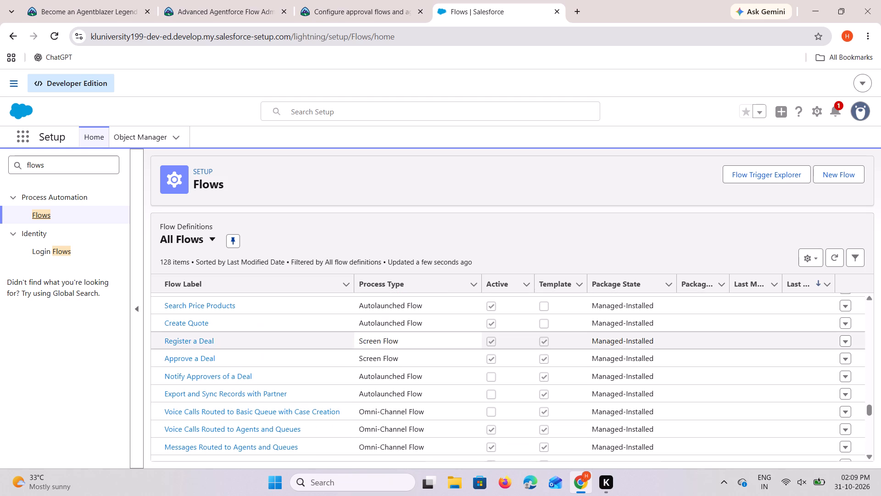
scroll(371, 342, "down", 3)
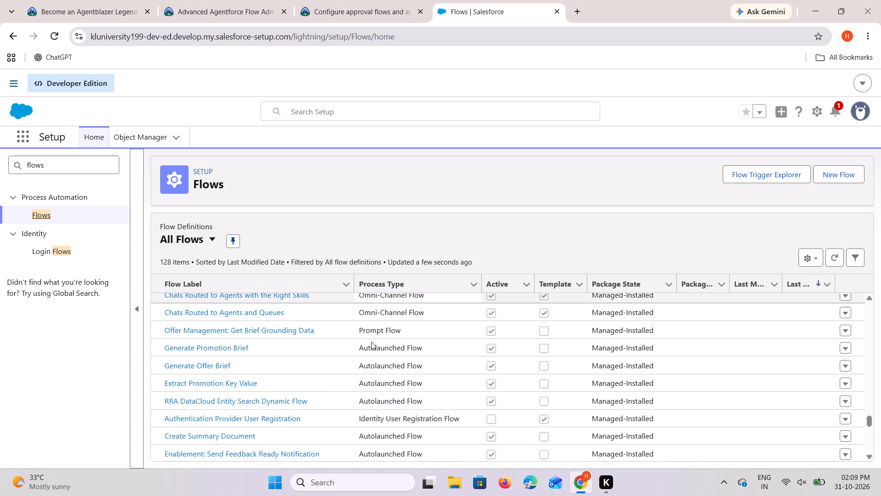
scroll(371, 342, "down", 2)
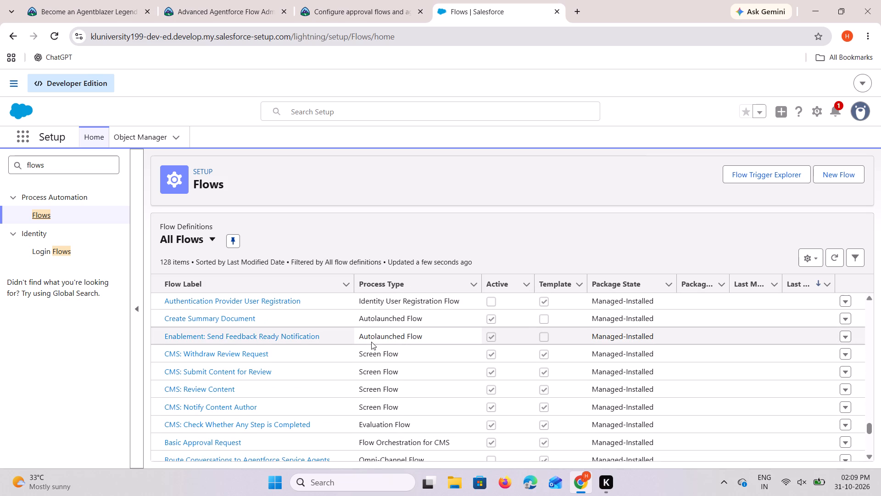
scroll(371, 342, "down", 3)
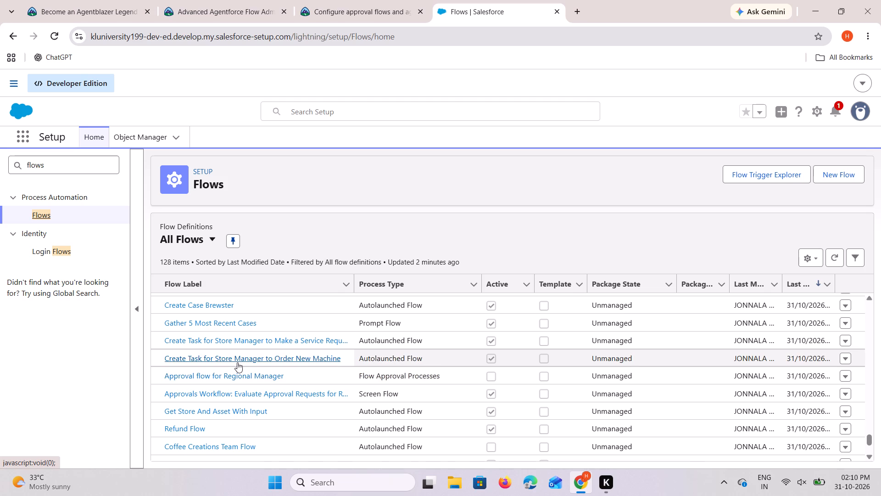
left_click(232, 379)
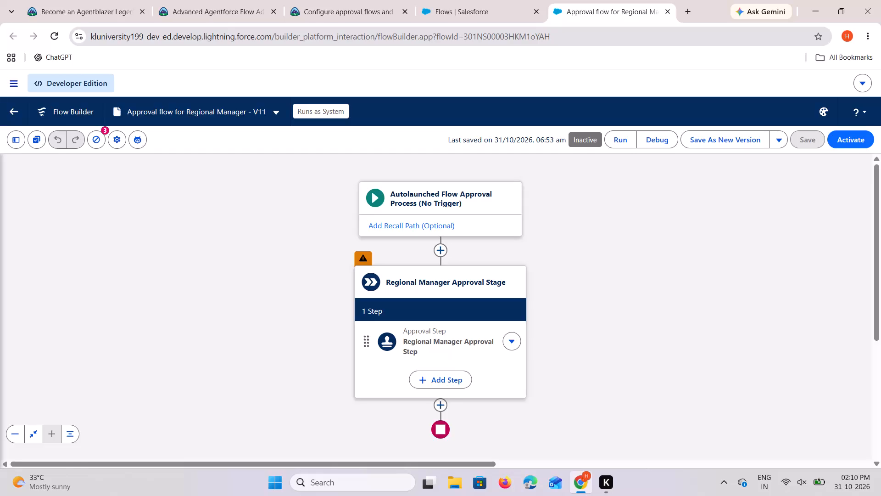
Add a Decision element directly after the Regional Manager Approval Stage in the flow.
left_click(443, 420)
scroll(471, 417, "down", 2)
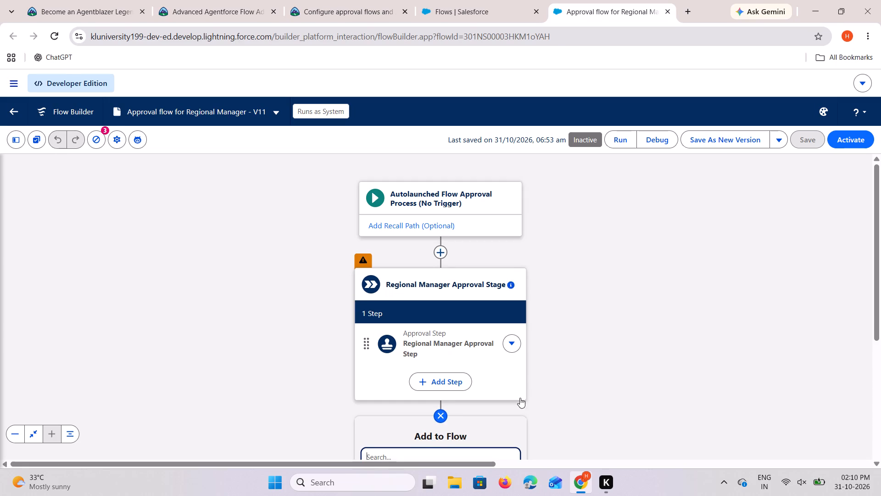
left_click_drag(520, 398, 531, 280)
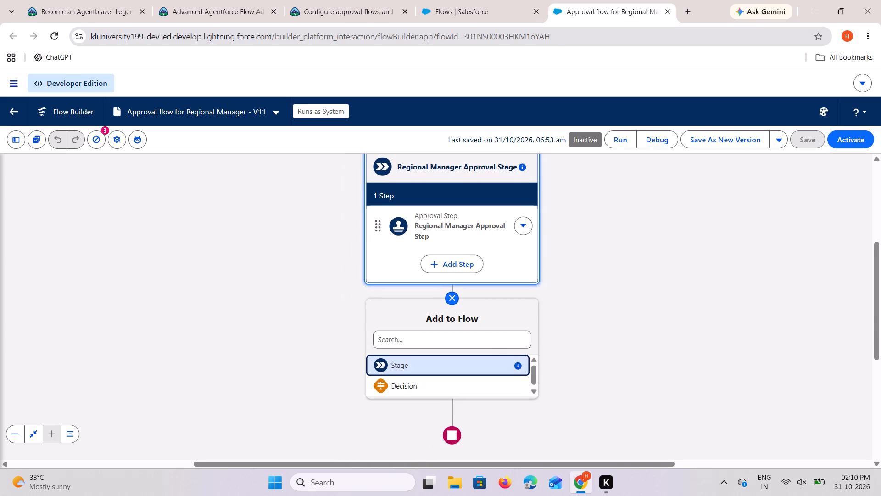
left_click(426, 384)
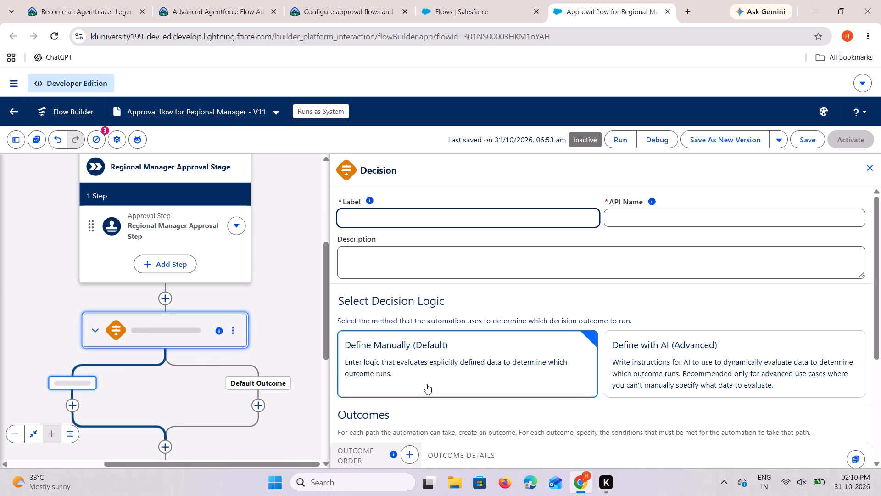
Label the new decision "Is request Approved or Rejected?", copied from the Trailhead instructions, with API name Is_request_Approved_or_Rejected.
left_click(446, 5)
left_click_drag(453, 5, 346, 0)
left_click(432, 2)
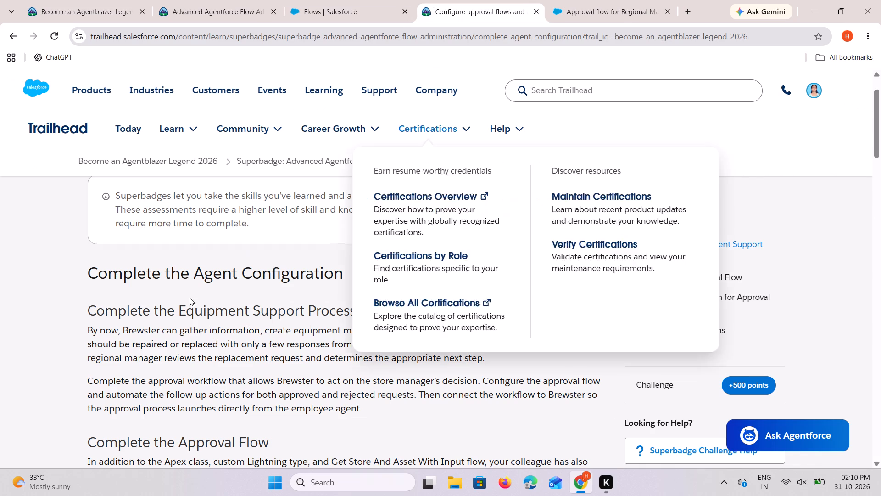
scroll(206, 299, "up", 1)
scroll(206, 299, "down", 8)
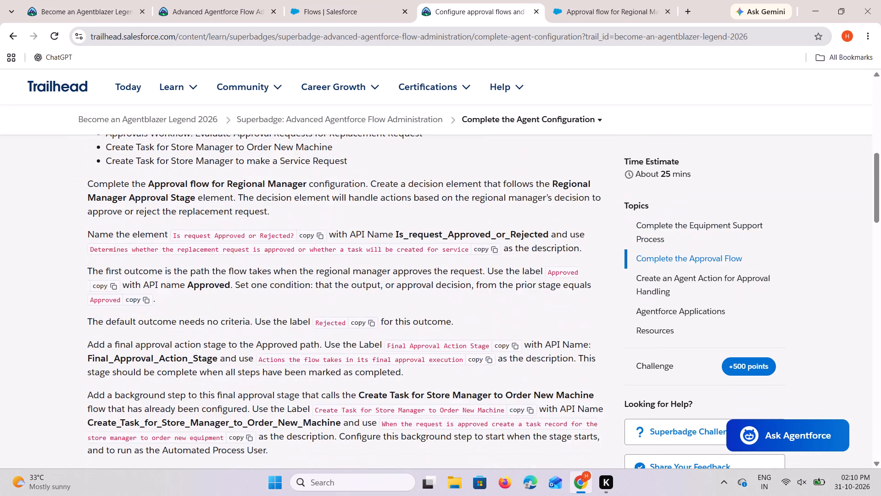
left_click(309, 232)
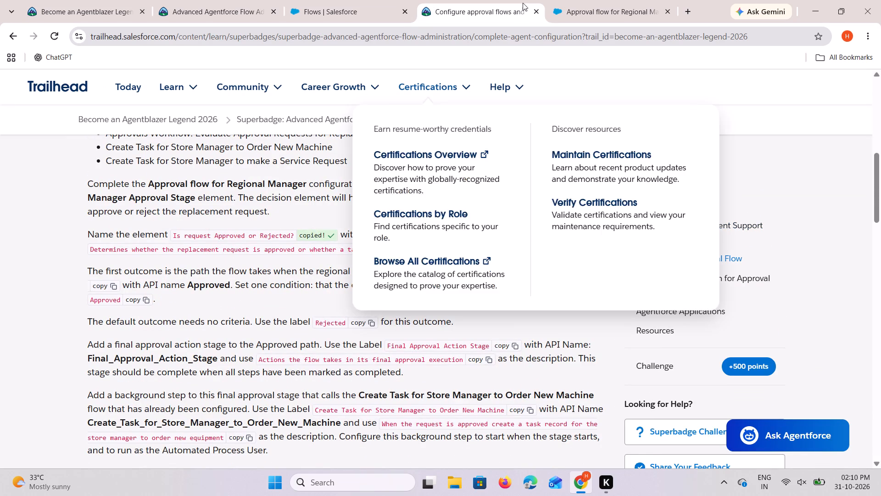
left_click(591, 0)
right_click(397, 211)
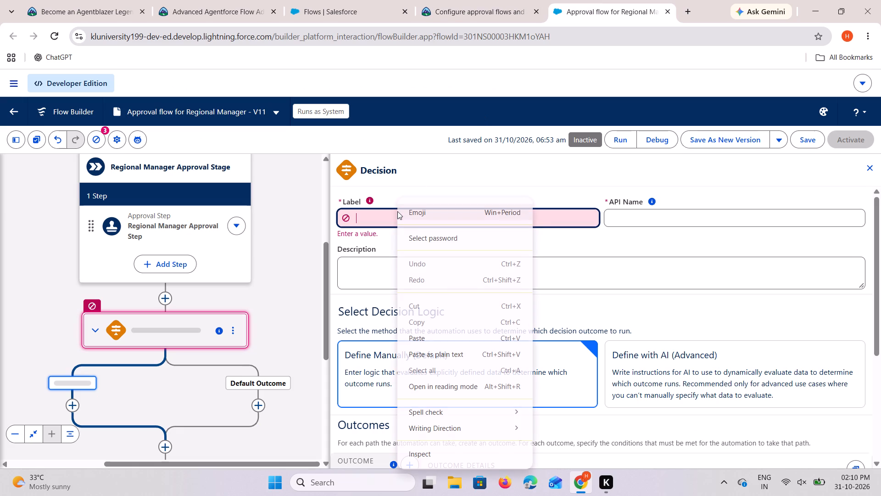
left_click(427, 338)
Set the decision's description to "Determines whether the replacement request is approved or whether a task will be created for service", copied from the Trailhead instructions.
left_click(438, 0)
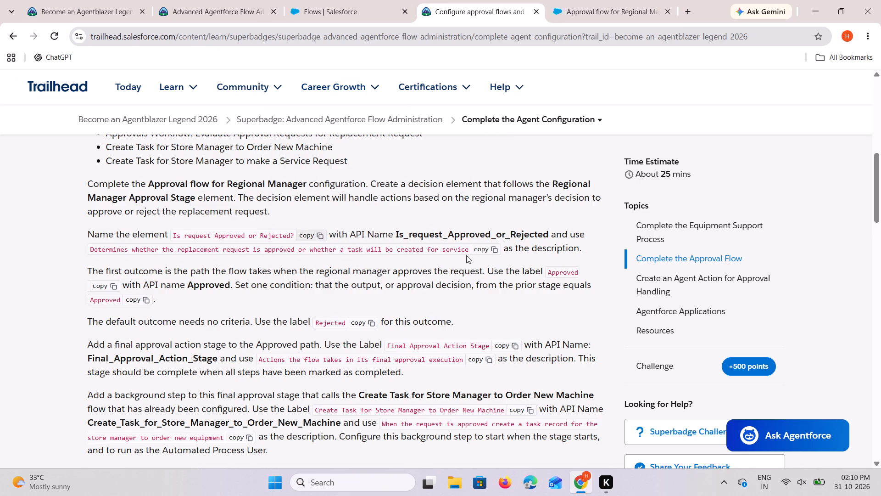
left_click(480, 248)
left_click(593, 6)
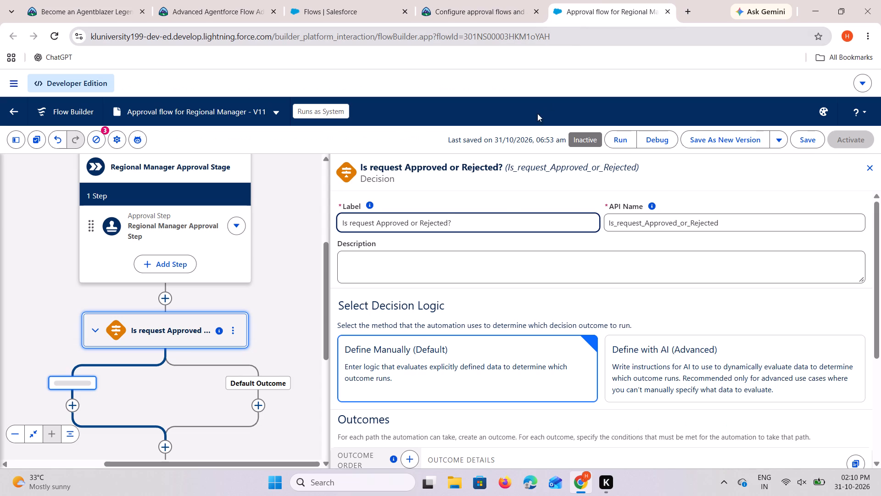
right_click(512, 262)
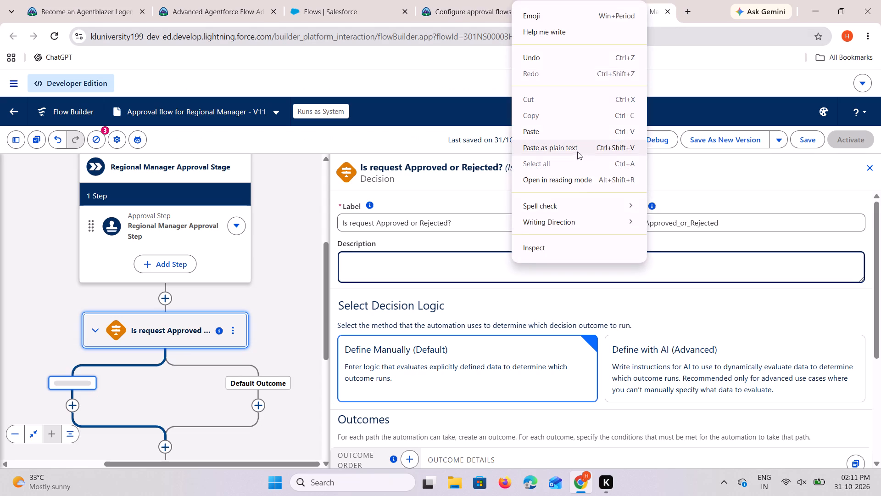
left_click(558, 138)
Label the decision's first outcome Approved, with API name Approved, using the label from the Trailhead instructions.
left_click(486, 18)
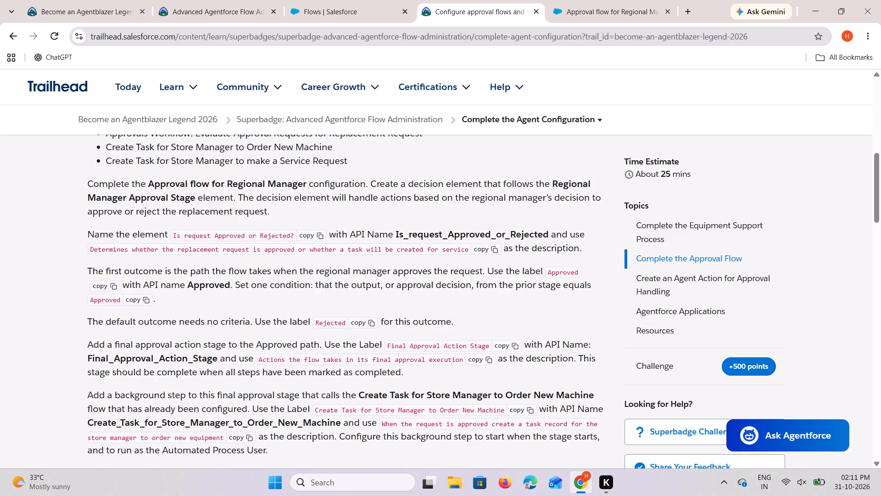
scroll(217, 287, "down", 1)
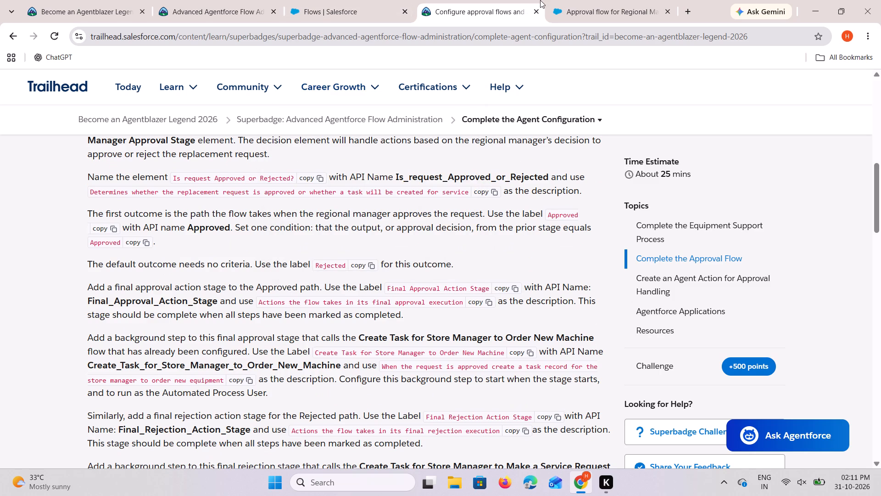
left_click(570, 4)
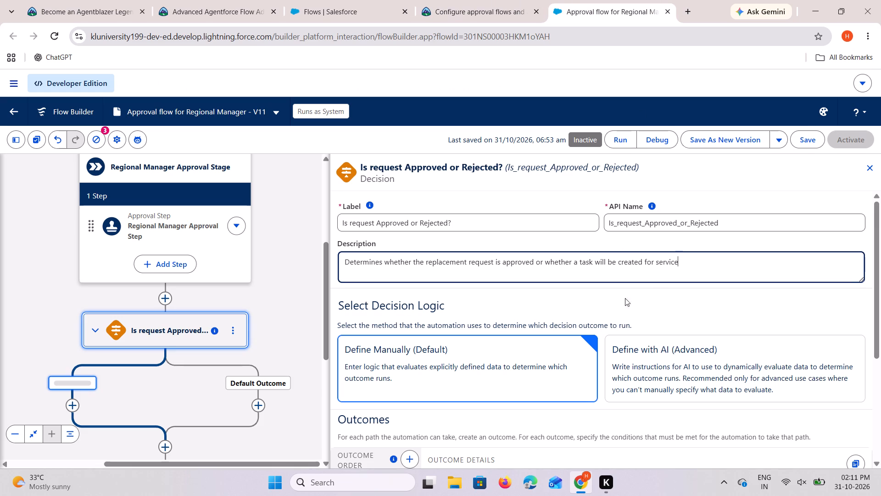
scroll(647, 335, "down", 2)
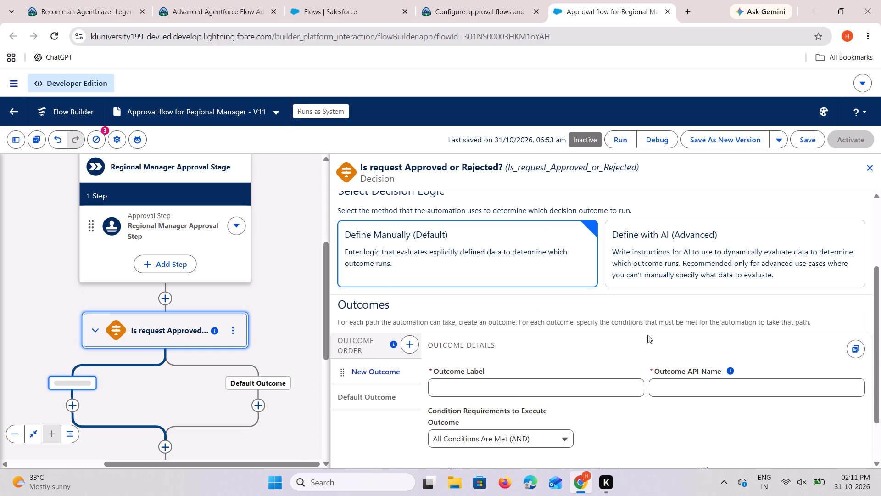
left_click(380, 406)
left_click(469, 382)
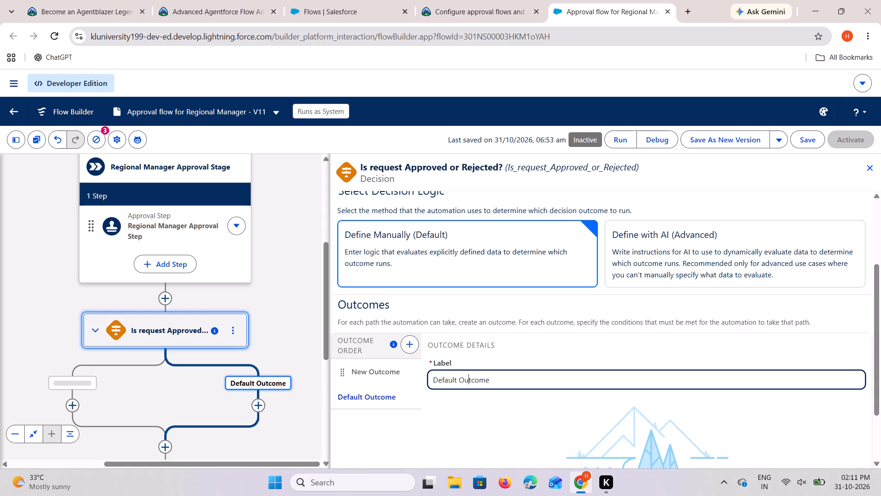
left_click(351, 372)
scroll(519, 390, "down", 1)
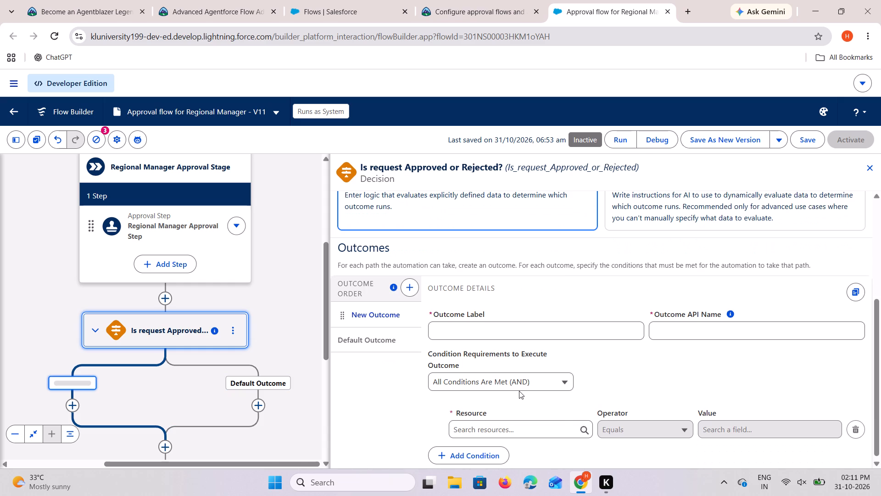
left_click(500, 333)
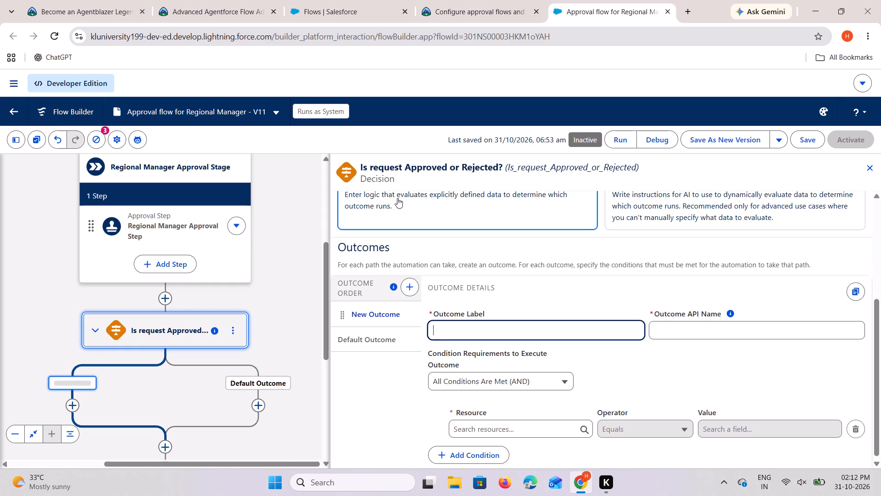
left_click(468, 17)
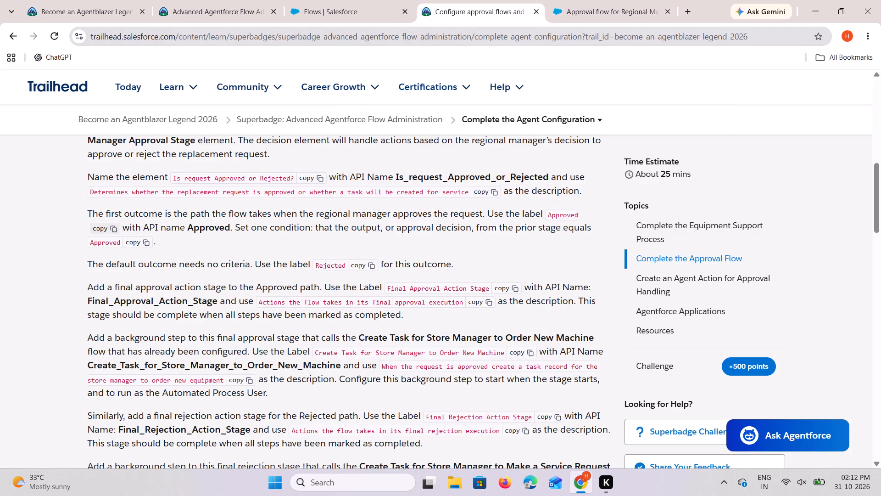
left_click(113, 228)
left_click(561, 0)
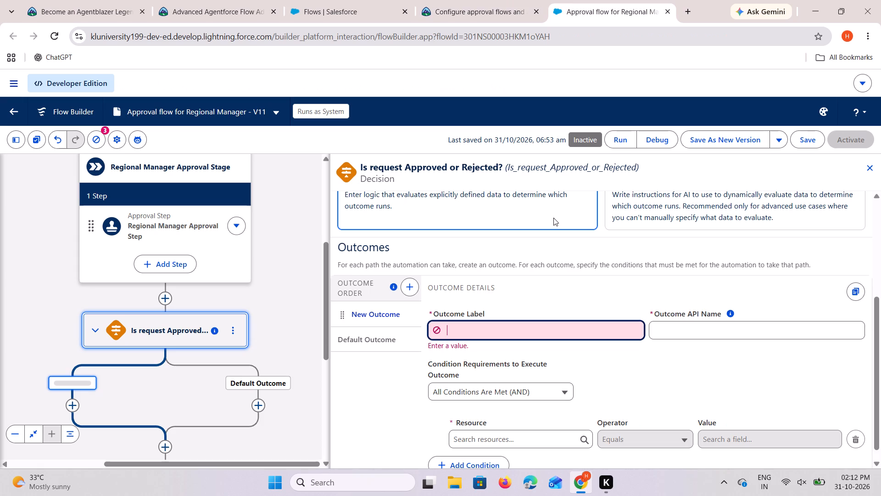
right_click(540, 334)
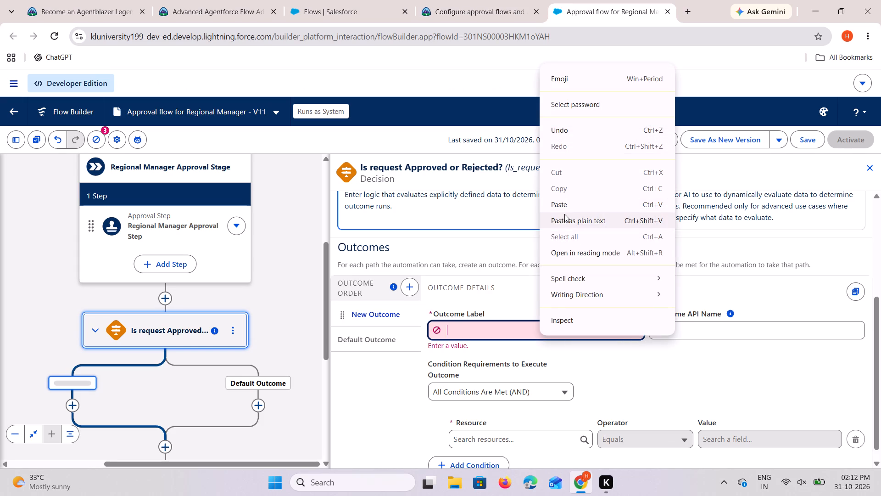
left_click(565, 207)
left_click(725, 332)
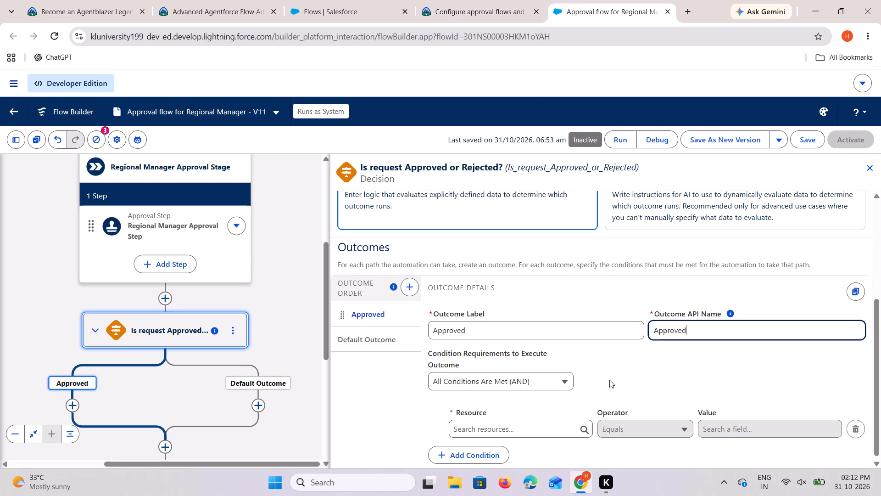
Clear the default outcome's label and copy the label Rejected from the Trailhead instructions.
left_click(354, 344)
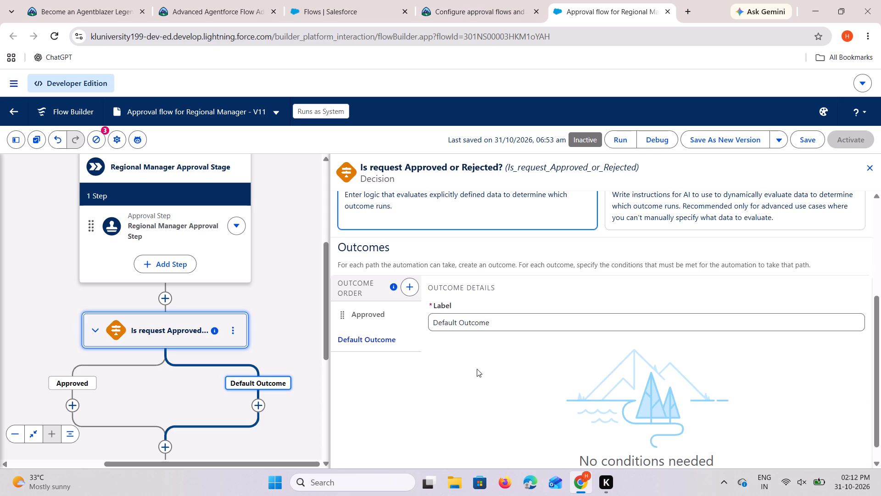
left_click_drag(514, 327, 255, 318)
key("BackSpace")
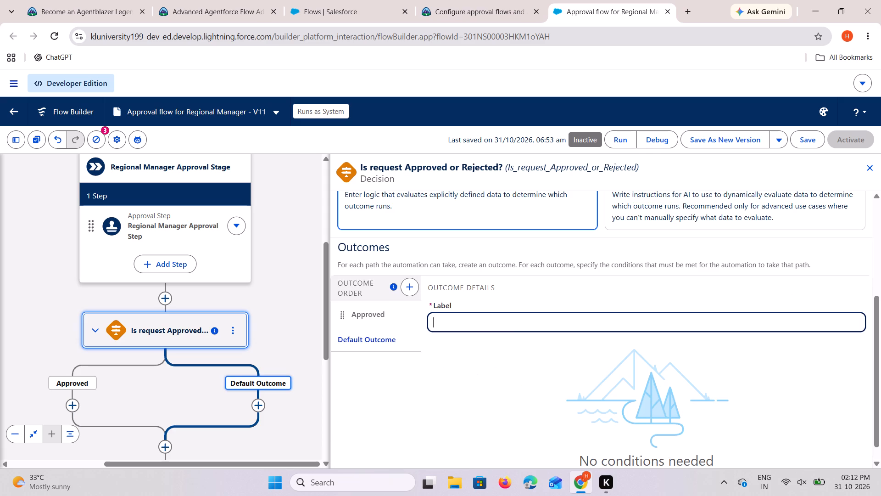
left_click(517, 0)
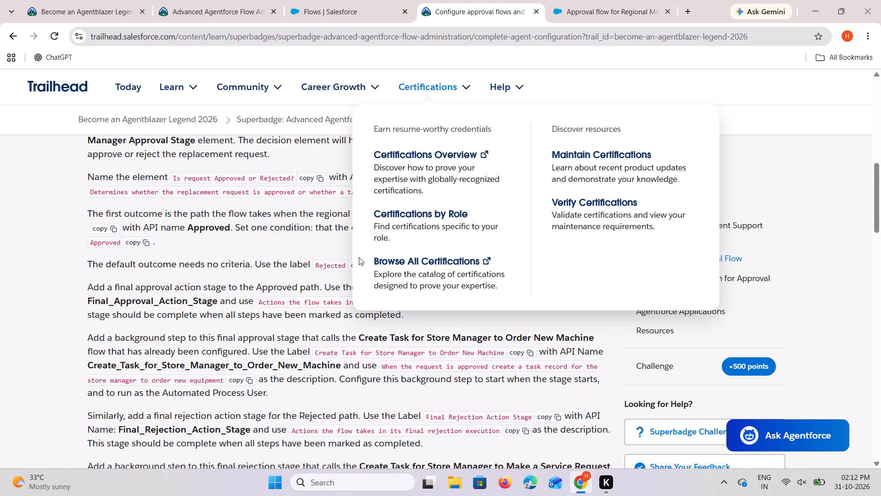
left_click(357, 263)
left_click(575, 0)
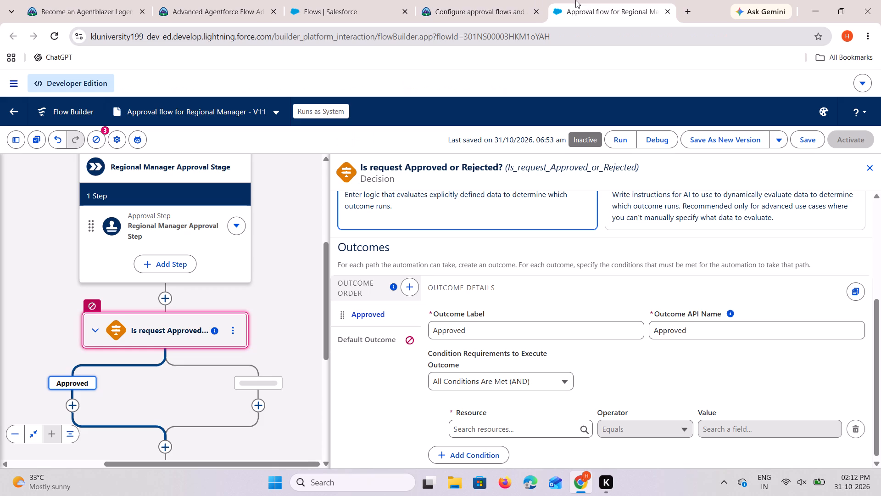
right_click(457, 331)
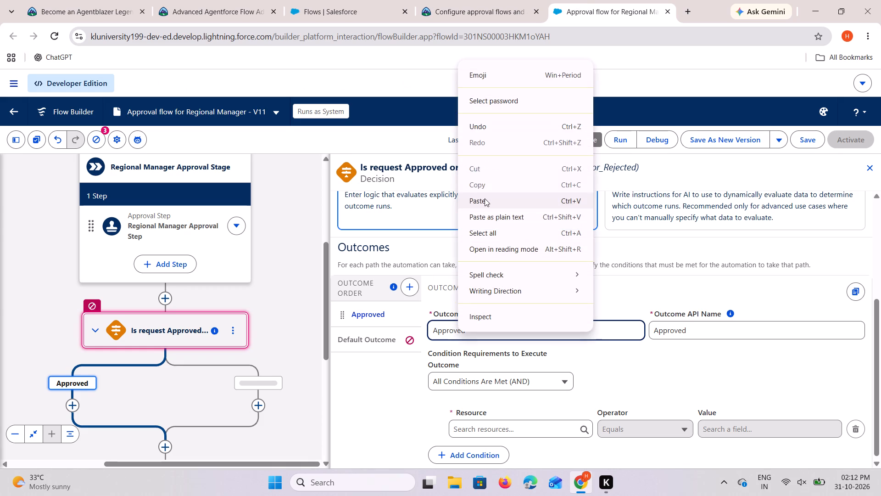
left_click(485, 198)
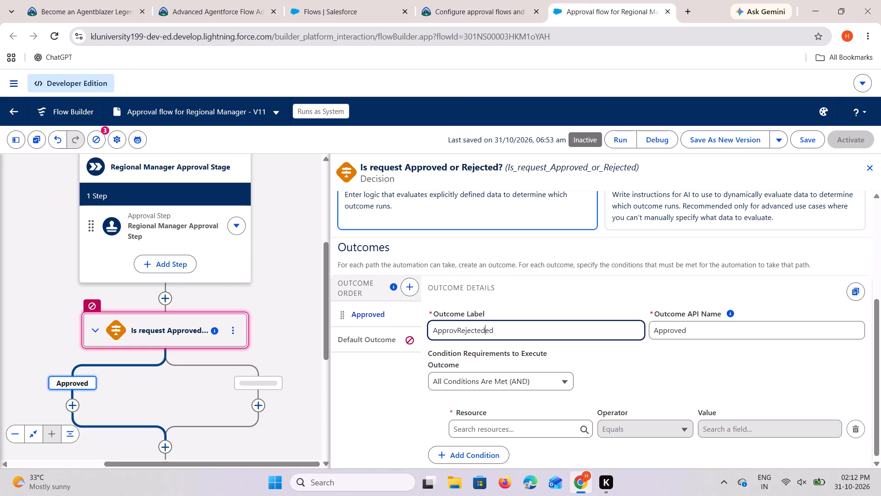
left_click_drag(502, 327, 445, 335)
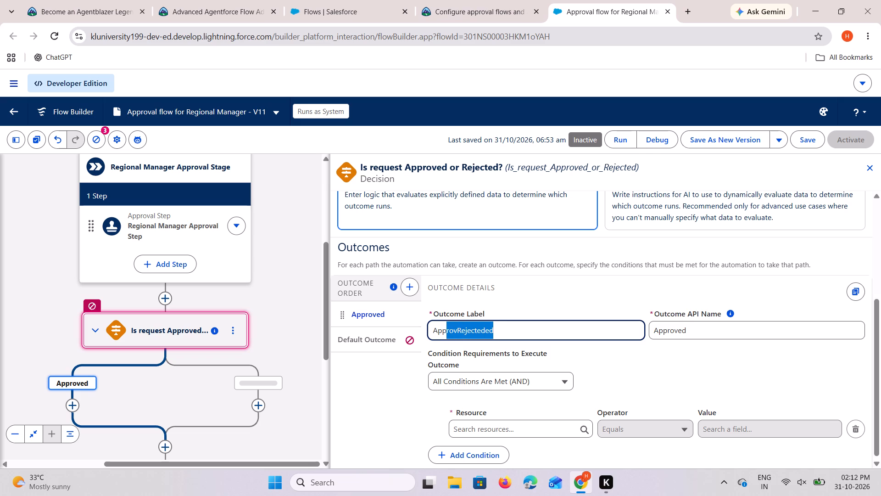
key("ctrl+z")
Label the decision's default outcome Rejected.
left_click(390, 346)
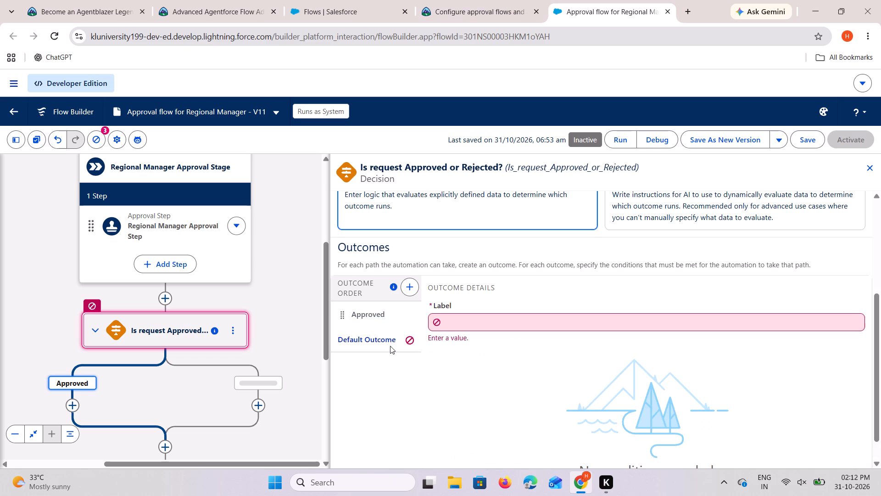
left_click(472, 324)
key("ctrl+v")
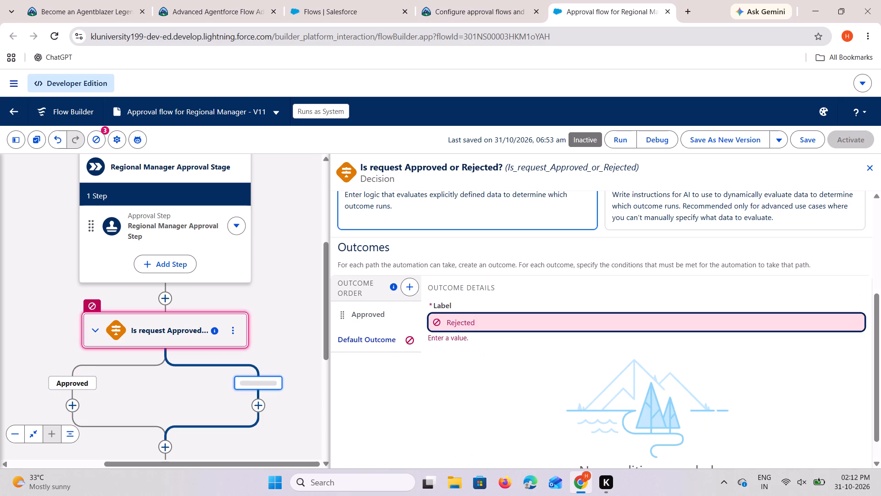
left_click(491, 355)
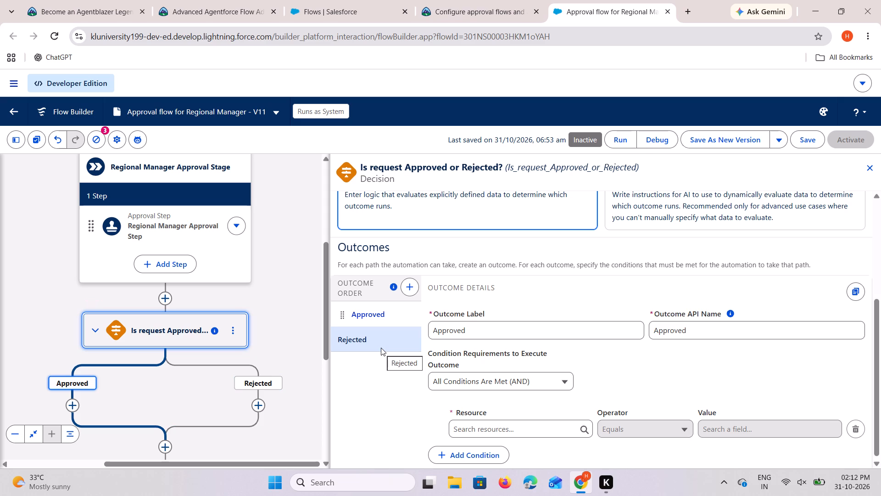
Set the Approved outcome's condition resource to approvalDecision from the outputs of Regional Manager Approval Step in Regional Manager Approval Stage.
left_click(370, 316)
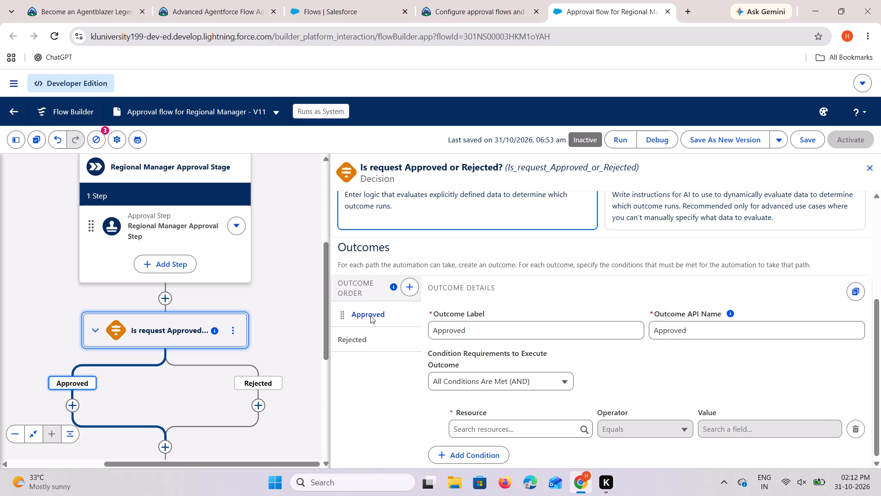
scroll(533, 406, "down", 1)
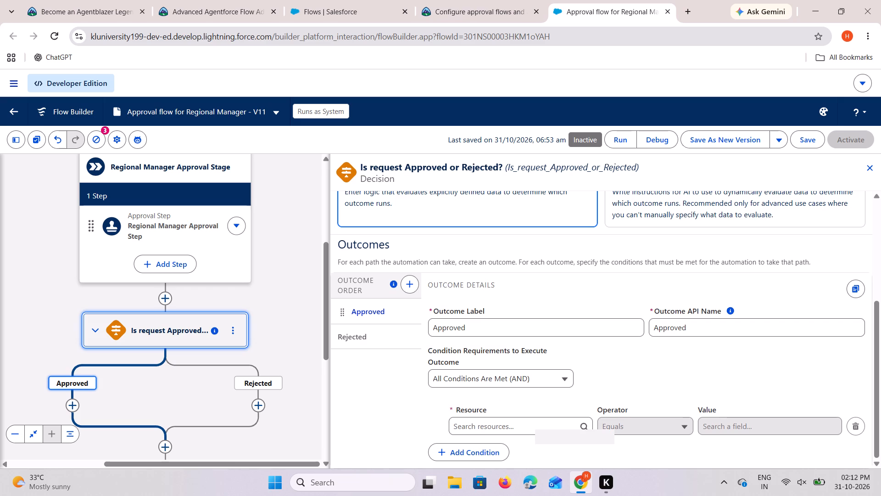
left_click(531, 434)
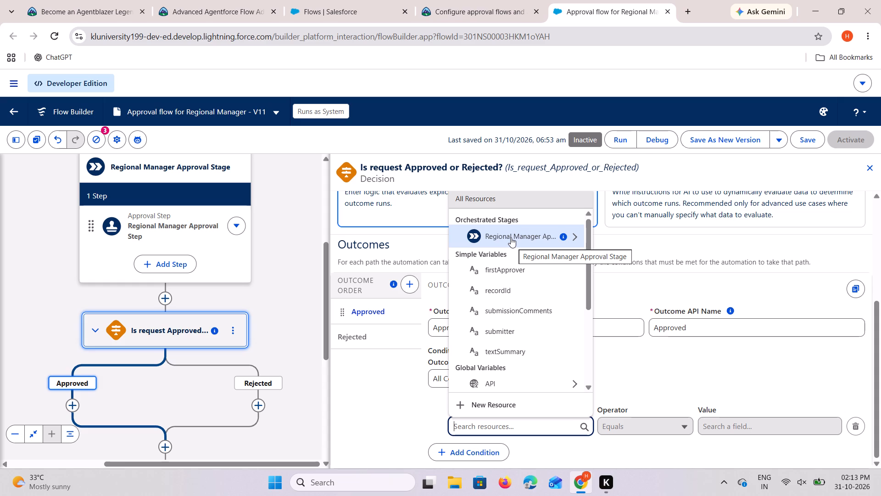
left_click(511, 237)
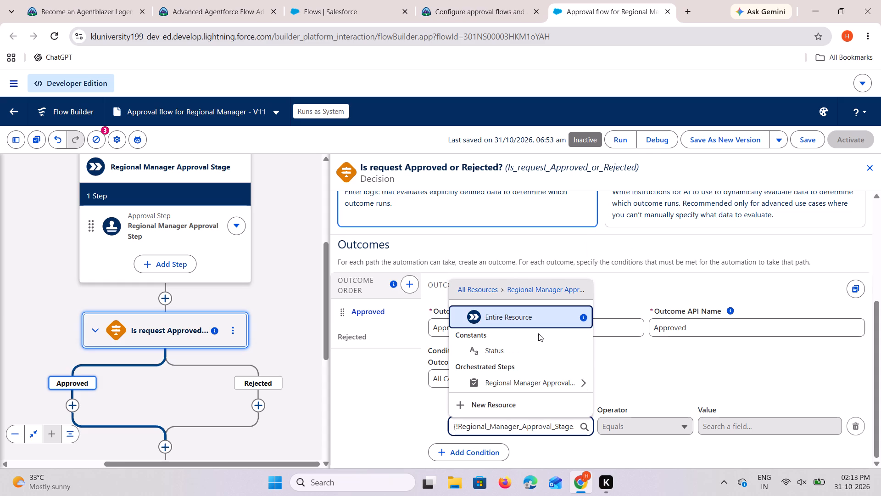
left_click(562, 386)
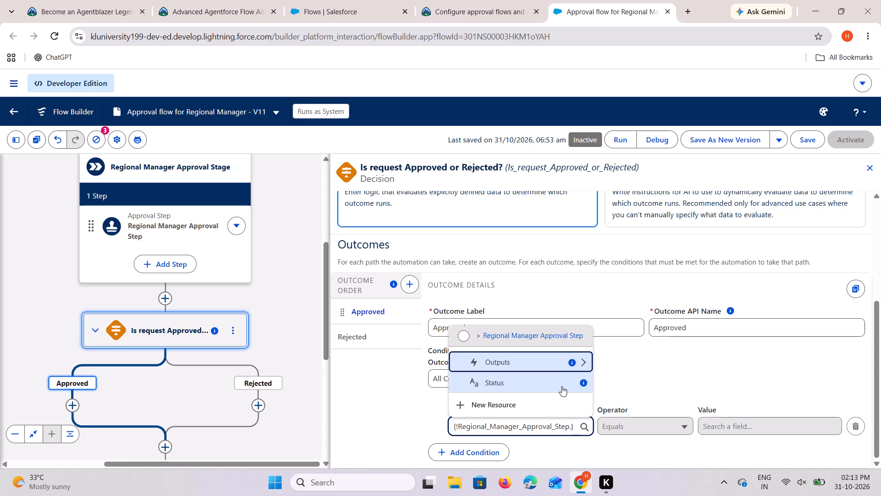
left_click(569, 358)
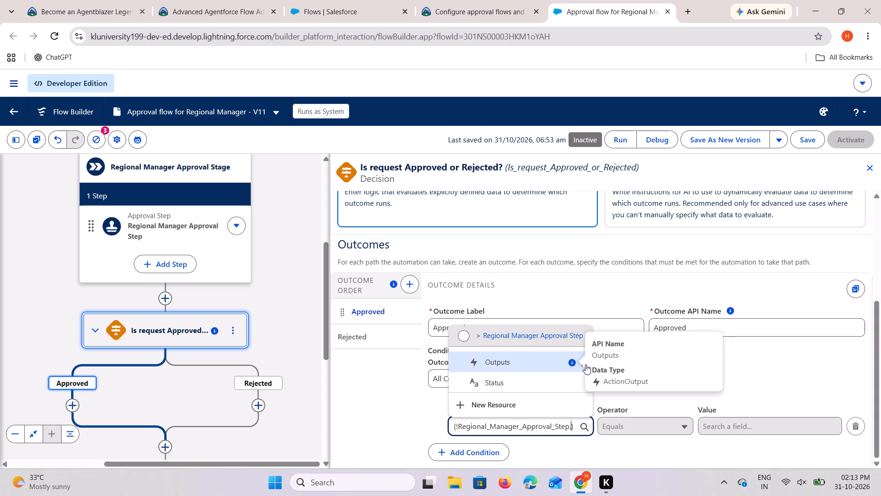
left_click(580, 365)
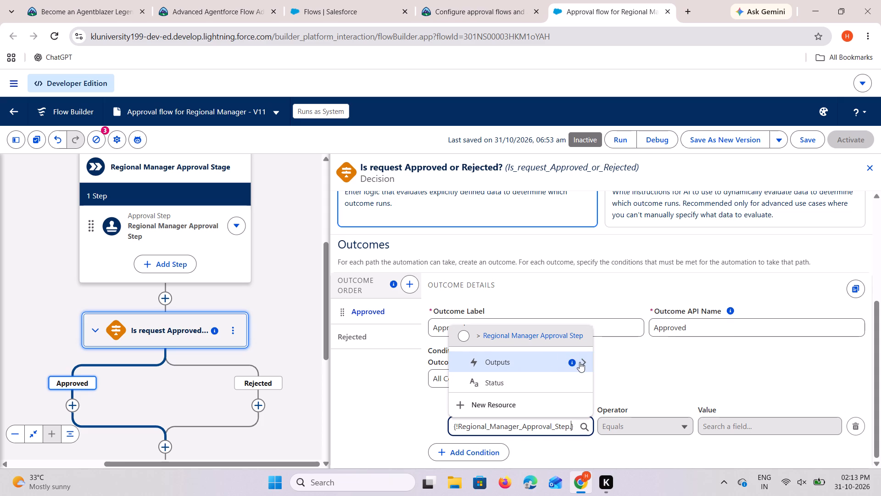
left_click(580, 362)
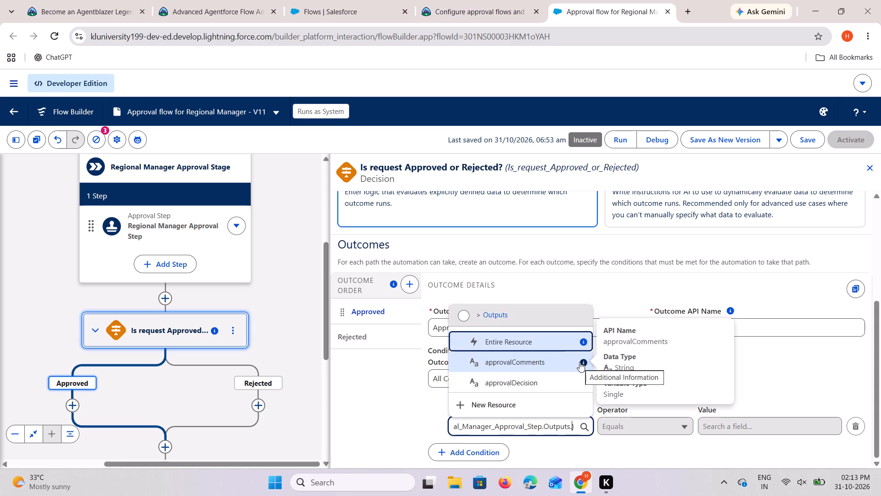
left_click(552, 377)
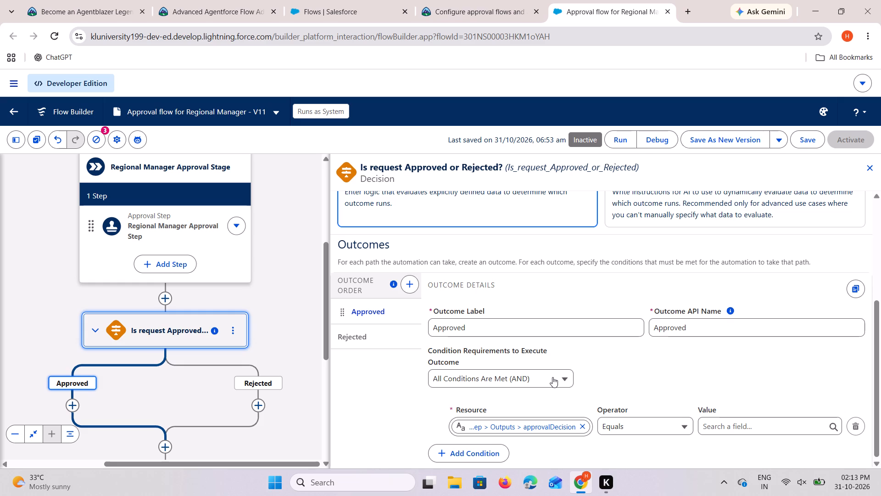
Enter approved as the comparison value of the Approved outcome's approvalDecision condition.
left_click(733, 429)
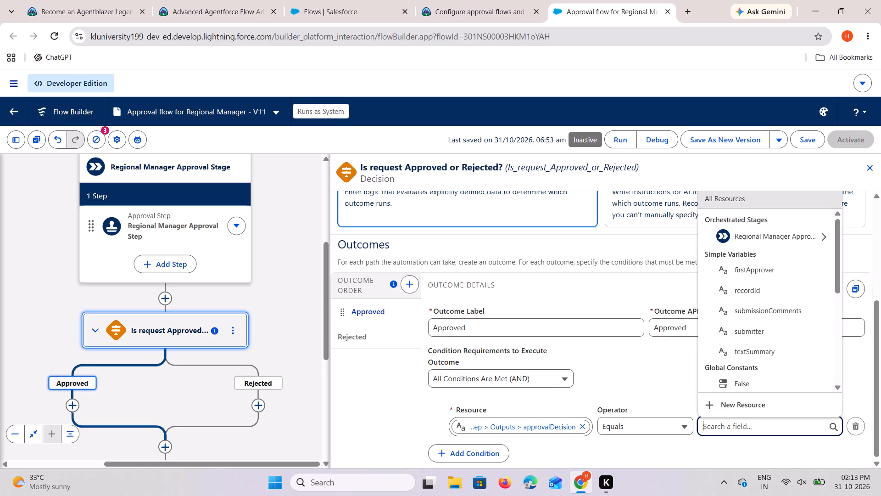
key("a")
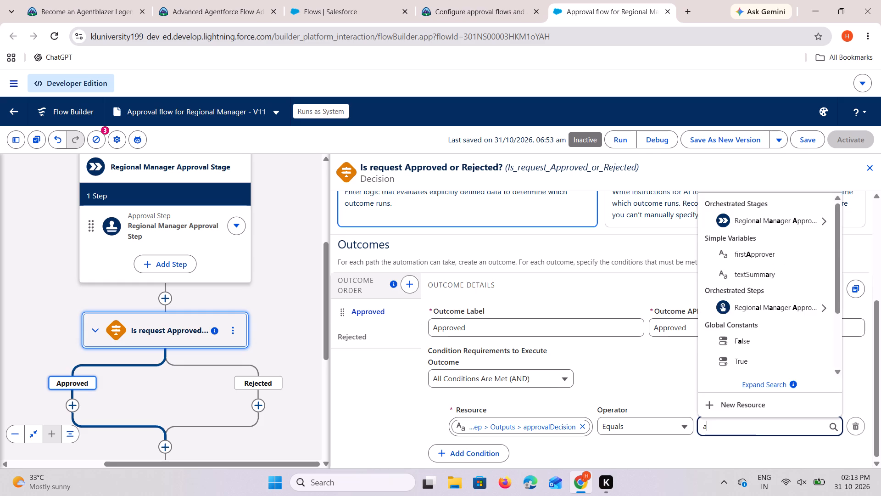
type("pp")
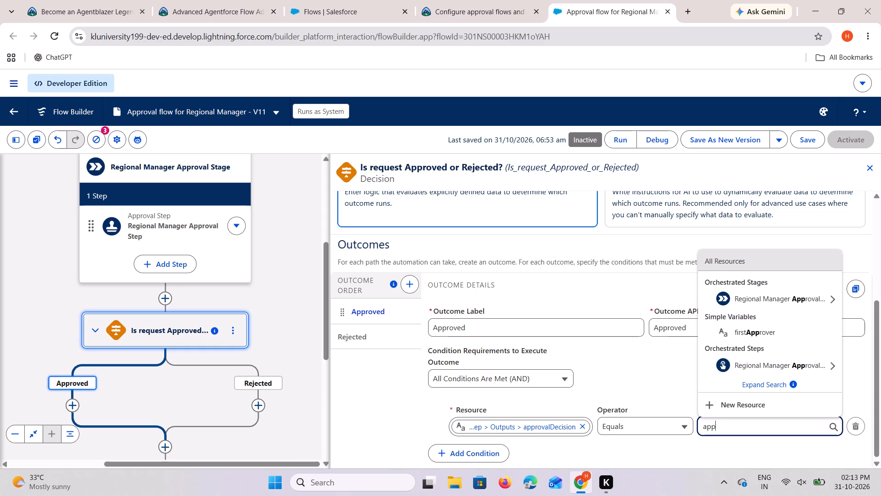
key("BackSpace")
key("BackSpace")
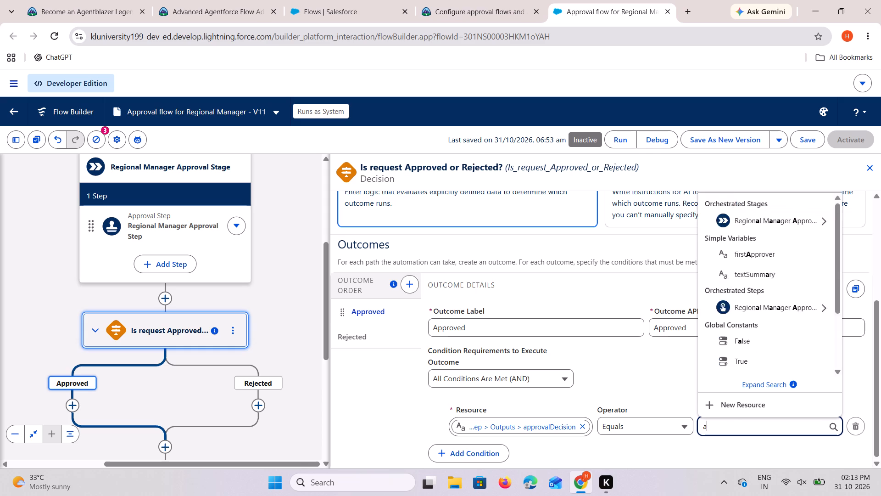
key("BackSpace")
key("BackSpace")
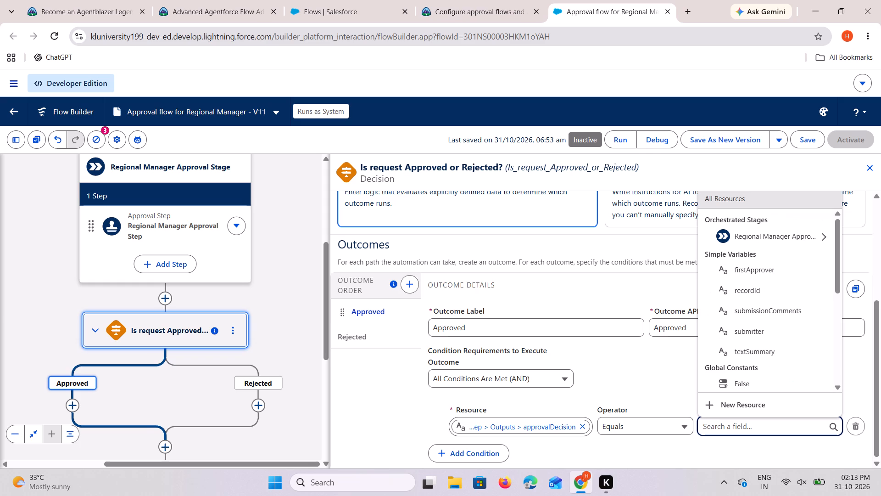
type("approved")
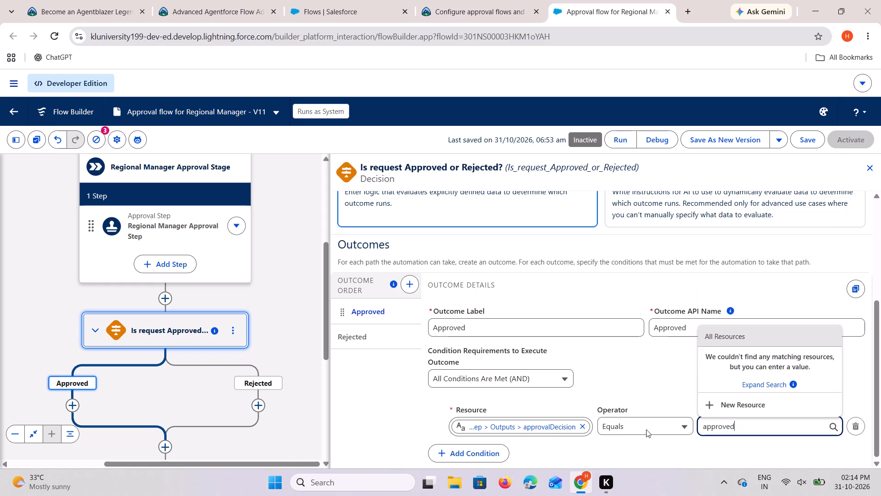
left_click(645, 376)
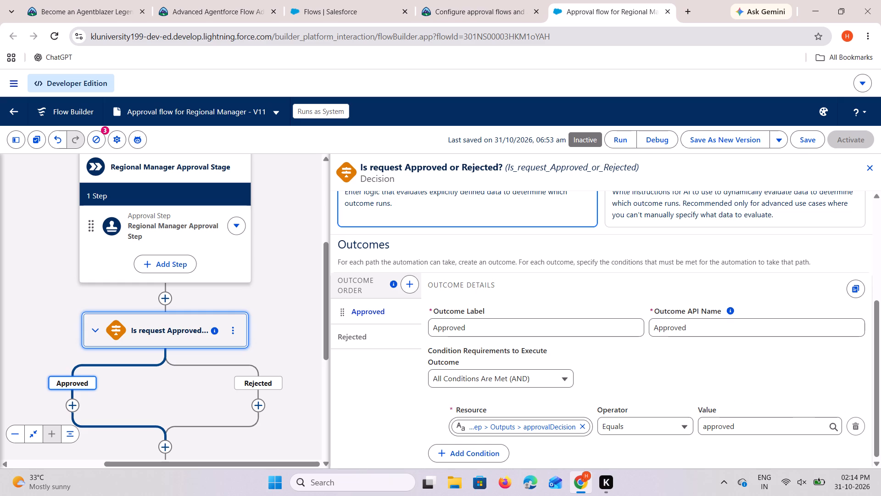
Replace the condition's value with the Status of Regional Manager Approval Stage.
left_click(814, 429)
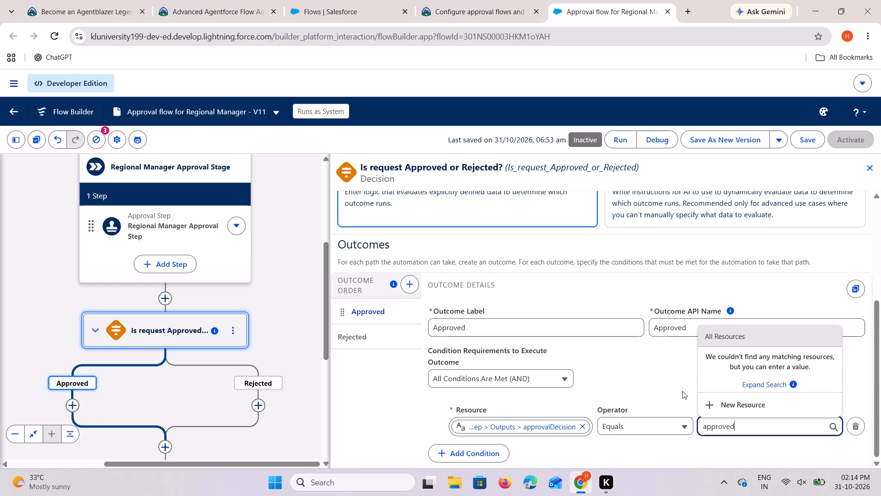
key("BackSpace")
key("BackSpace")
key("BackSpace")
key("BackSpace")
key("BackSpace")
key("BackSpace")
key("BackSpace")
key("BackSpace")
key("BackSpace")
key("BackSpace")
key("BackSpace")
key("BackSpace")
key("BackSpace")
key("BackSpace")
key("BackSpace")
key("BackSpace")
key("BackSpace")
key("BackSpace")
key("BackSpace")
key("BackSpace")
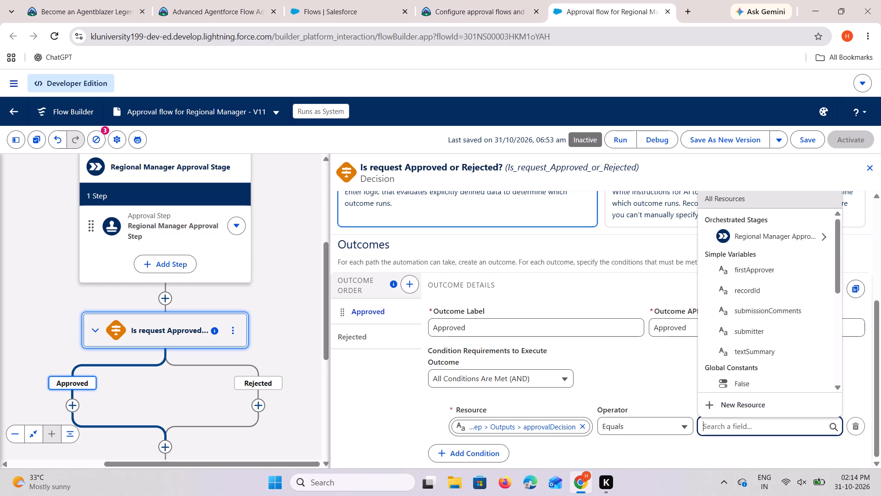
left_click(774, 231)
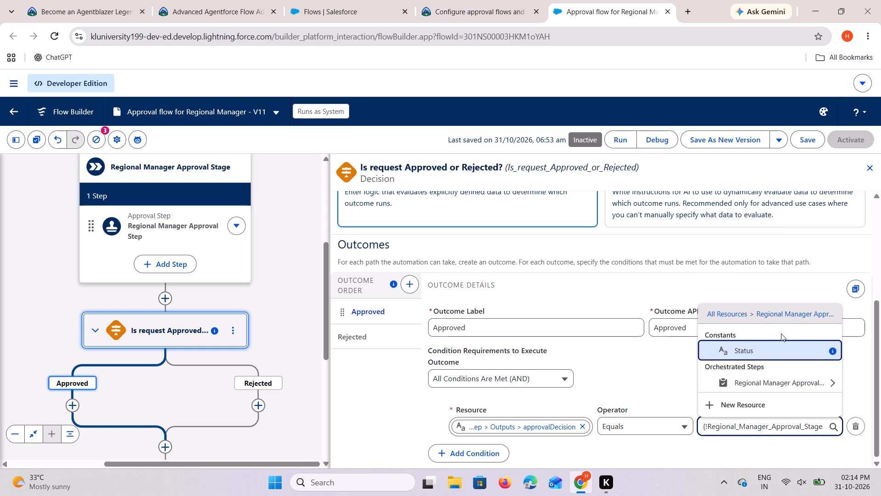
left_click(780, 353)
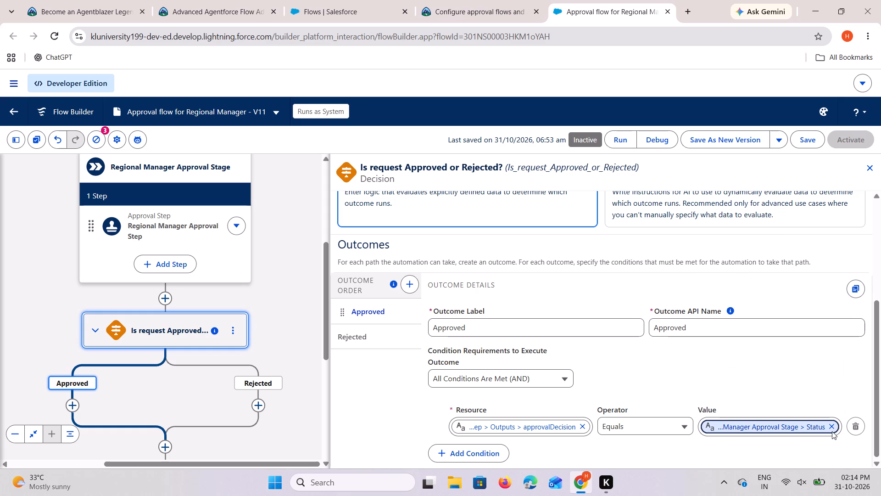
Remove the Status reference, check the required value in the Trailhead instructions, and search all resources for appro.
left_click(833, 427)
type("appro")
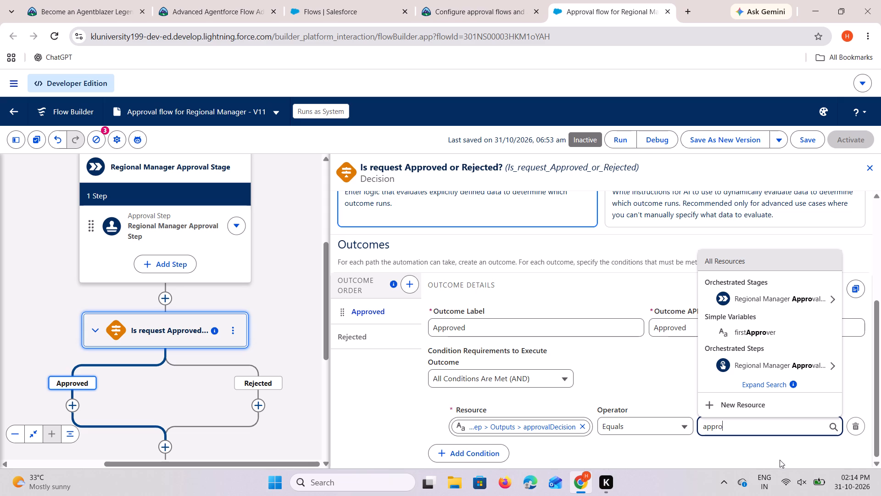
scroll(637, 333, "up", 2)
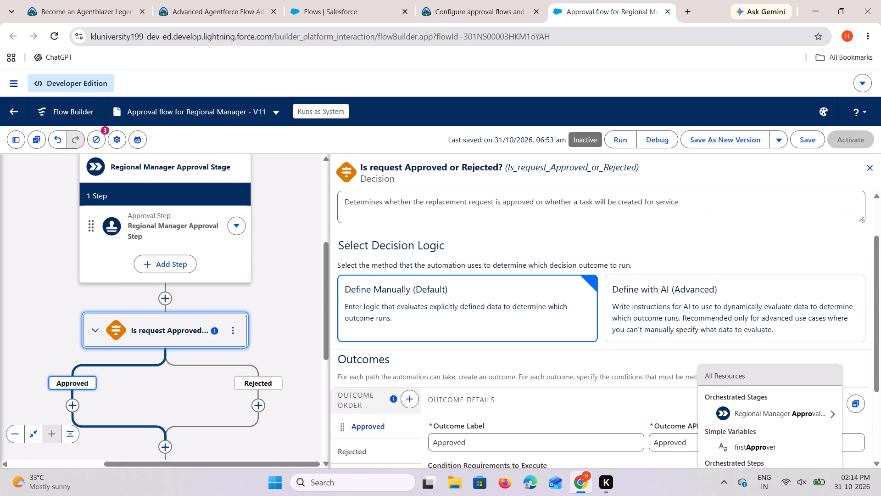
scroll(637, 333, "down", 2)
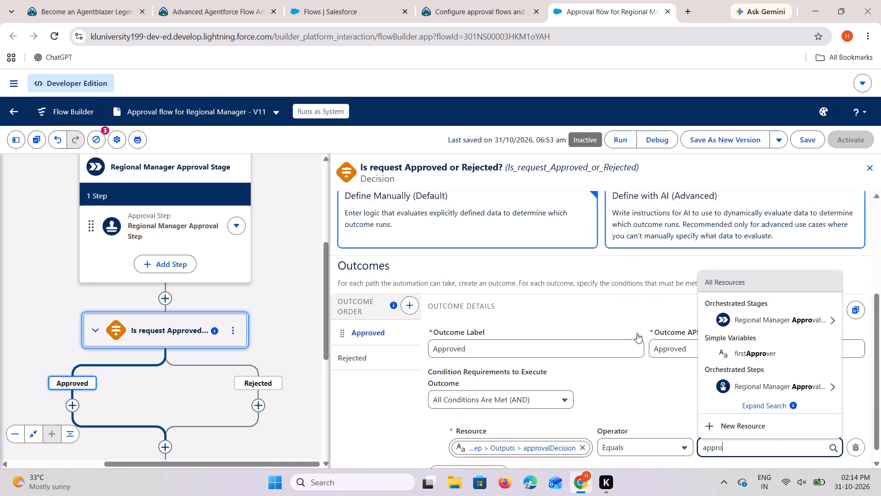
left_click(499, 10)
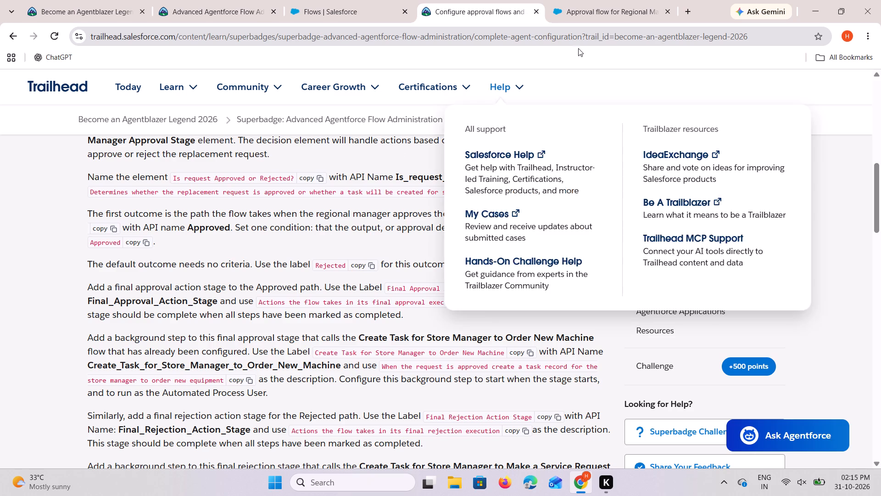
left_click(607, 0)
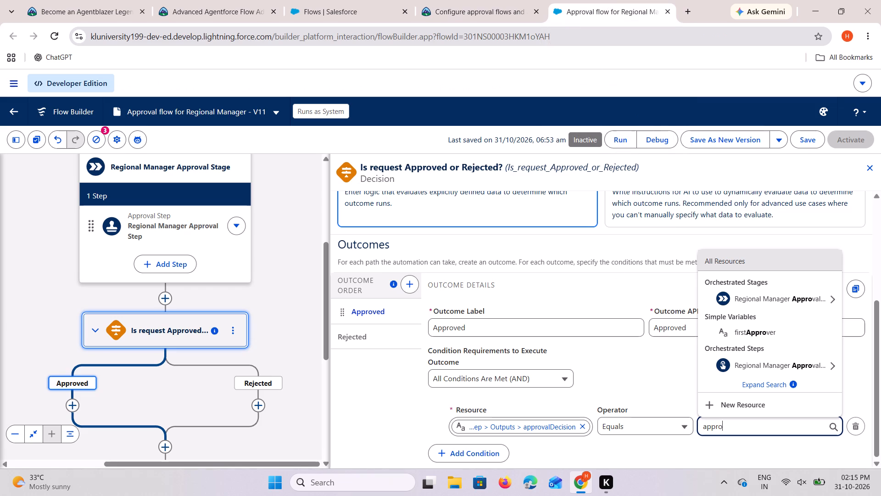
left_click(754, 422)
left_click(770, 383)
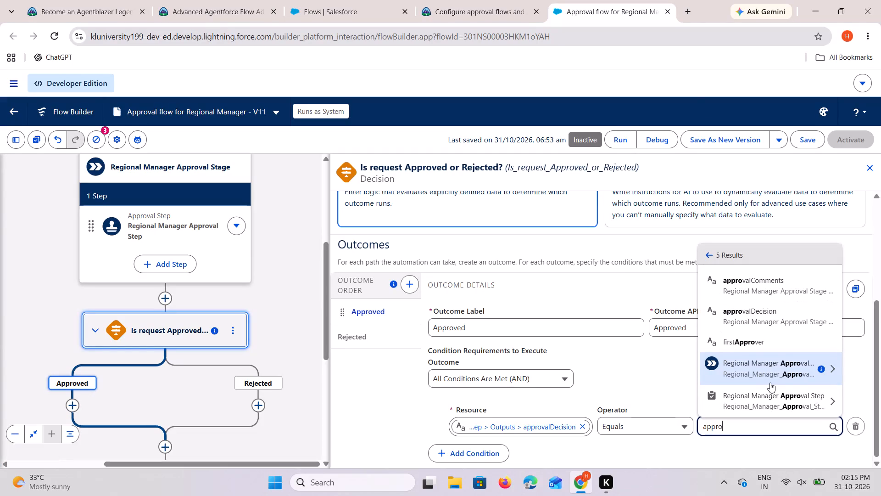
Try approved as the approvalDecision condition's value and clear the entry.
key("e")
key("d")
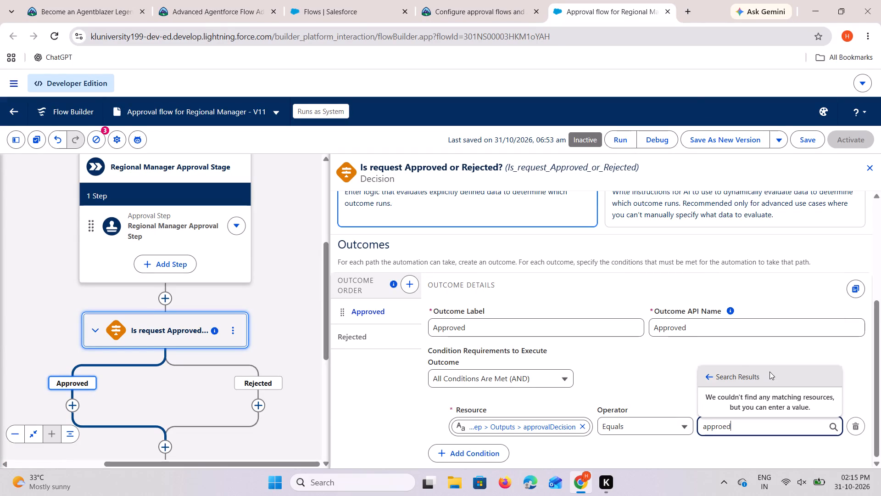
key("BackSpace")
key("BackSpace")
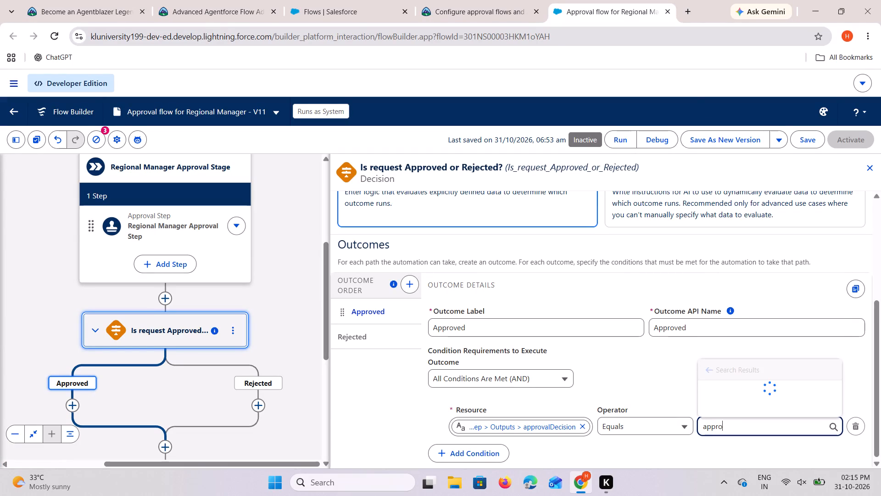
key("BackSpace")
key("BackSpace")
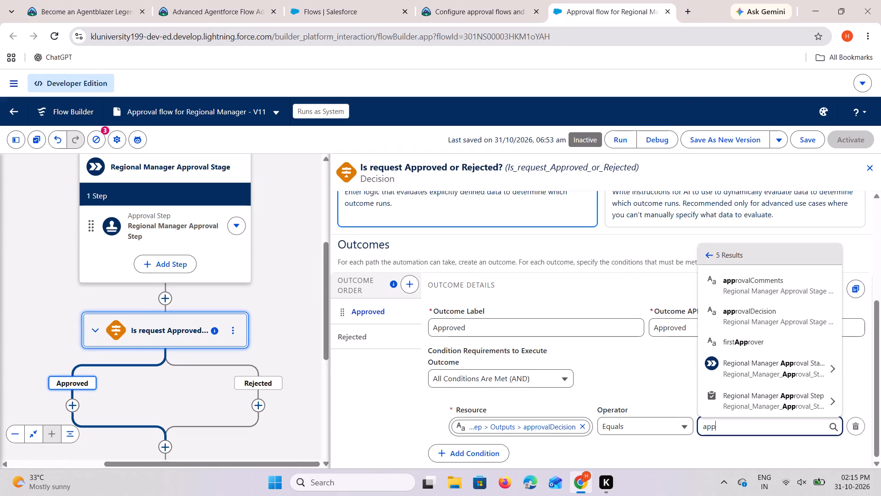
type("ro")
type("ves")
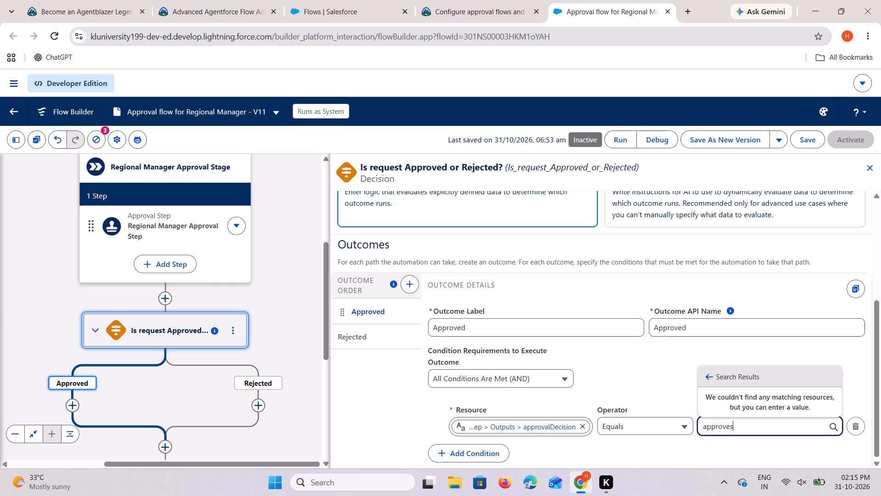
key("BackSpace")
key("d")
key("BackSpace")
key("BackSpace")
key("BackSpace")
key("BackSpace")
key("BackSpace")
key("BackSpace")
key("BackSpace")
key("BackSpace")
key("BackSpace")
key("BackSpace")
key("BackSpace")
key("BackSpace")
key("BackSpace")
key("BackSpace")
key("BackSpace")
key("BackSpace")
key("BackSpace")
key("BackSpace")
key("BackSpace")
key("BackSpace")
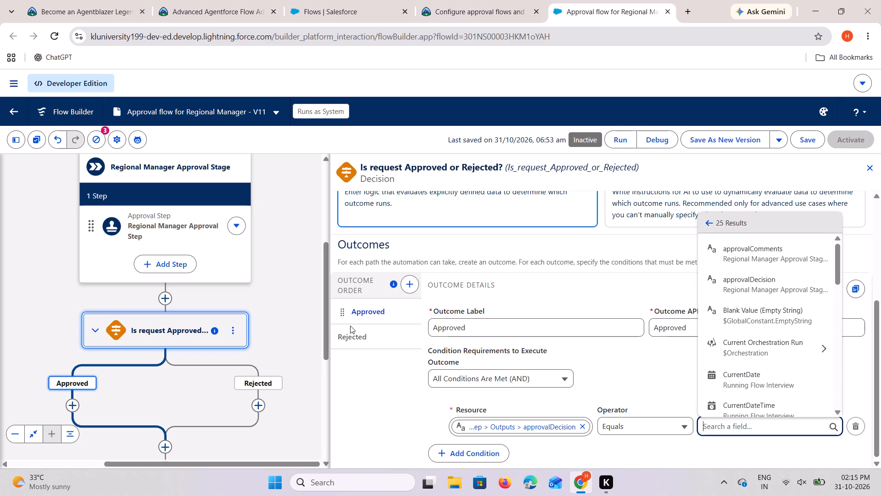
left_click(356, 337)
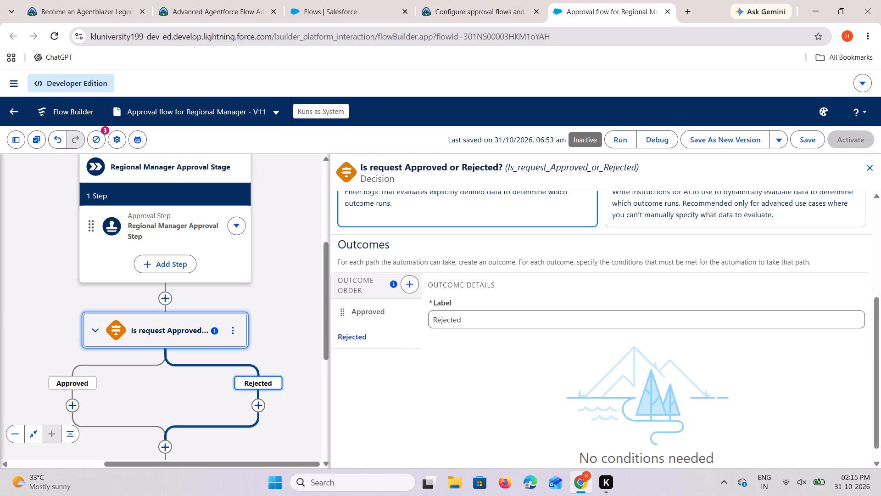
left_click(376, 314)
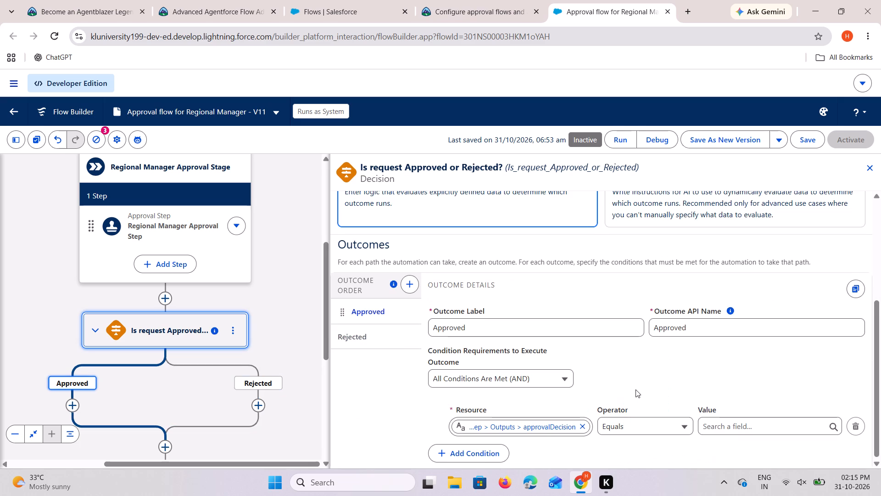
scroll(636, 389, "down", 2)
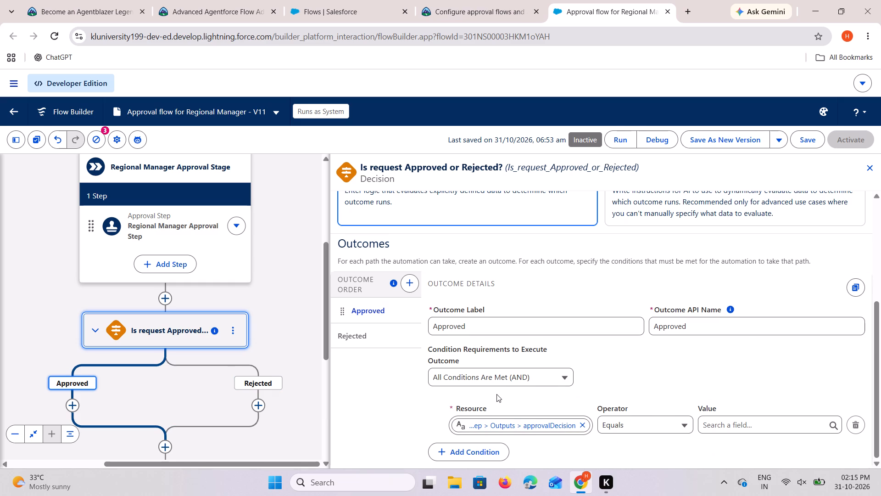
Examine the resources available as the comparison value of the Approved outcome's approvalDecision condition, and view the decision's branches in the flow.
left_click(733, 420)
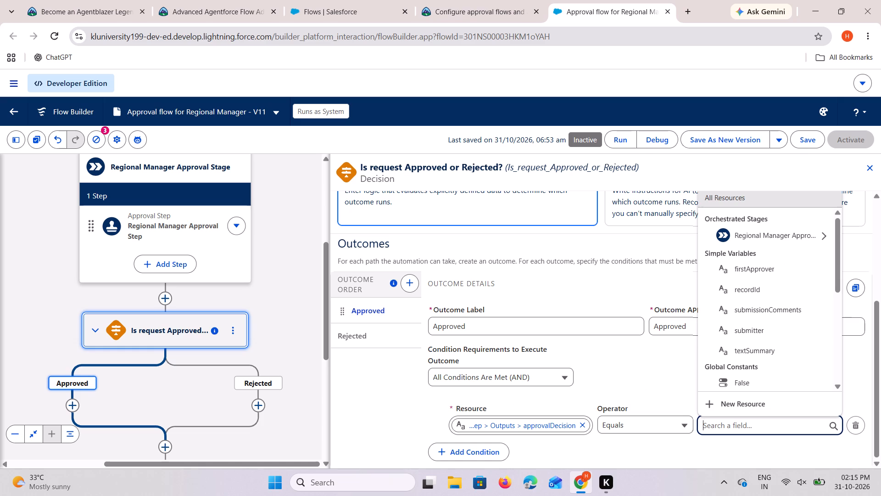
left_click(675, 430)
left_click(647, 287)
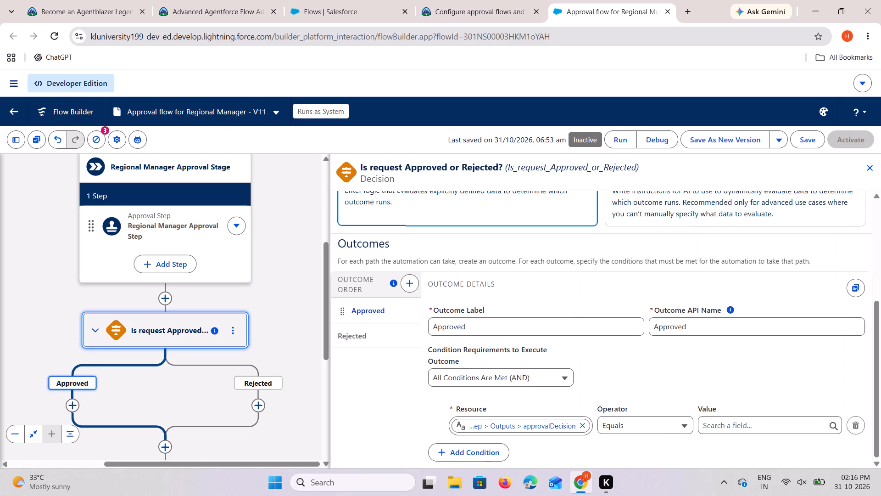
left_click(795, 430)
scroll(737, 334, "down", 3)
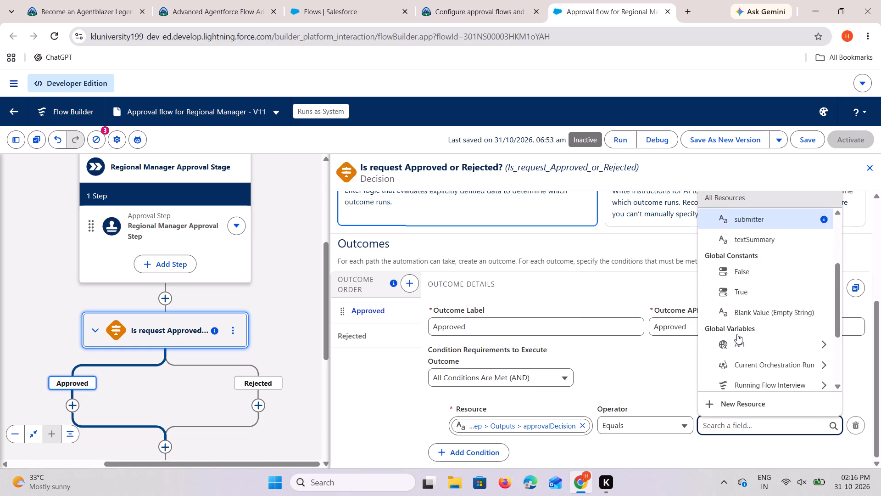
scroll(737, 334, "down", 4)
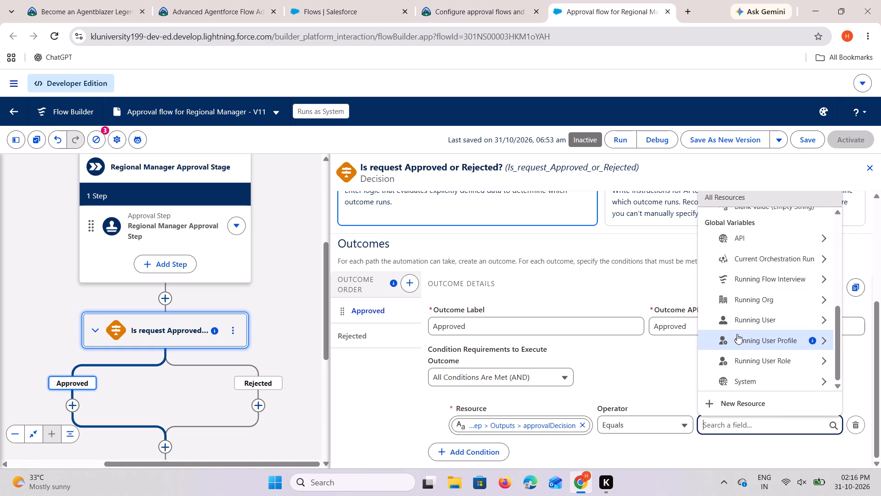
scroll(737, 334, "down", 2)
scroll(737, 334, "up", 2)
scroll(746, 379, "up", 2)
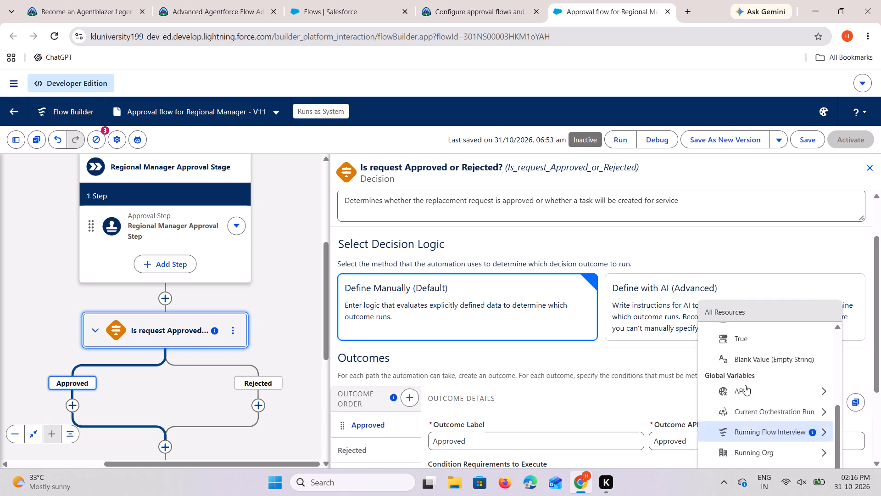
scroll(745, 385, "up", 2)
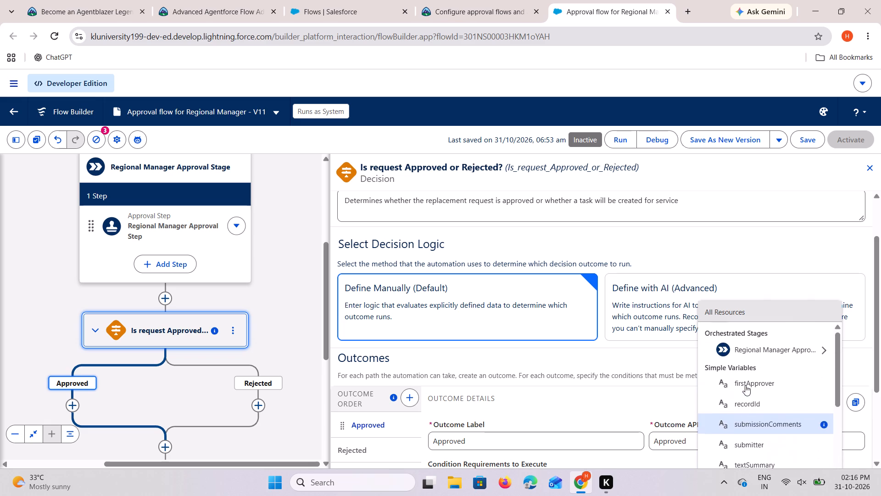
scroll(745, 385, "up", 1)
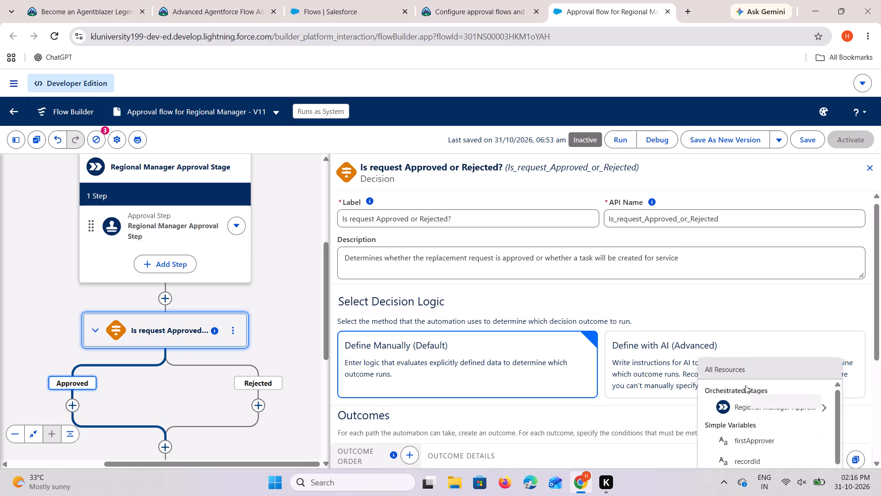
left_click_drag(266, 344, 271, 271)
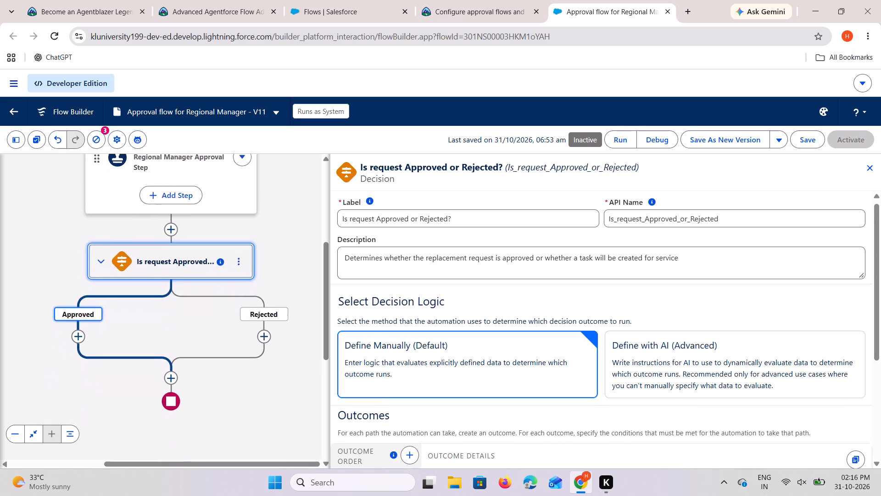
left_click_drag(271, 271, 286, 242)
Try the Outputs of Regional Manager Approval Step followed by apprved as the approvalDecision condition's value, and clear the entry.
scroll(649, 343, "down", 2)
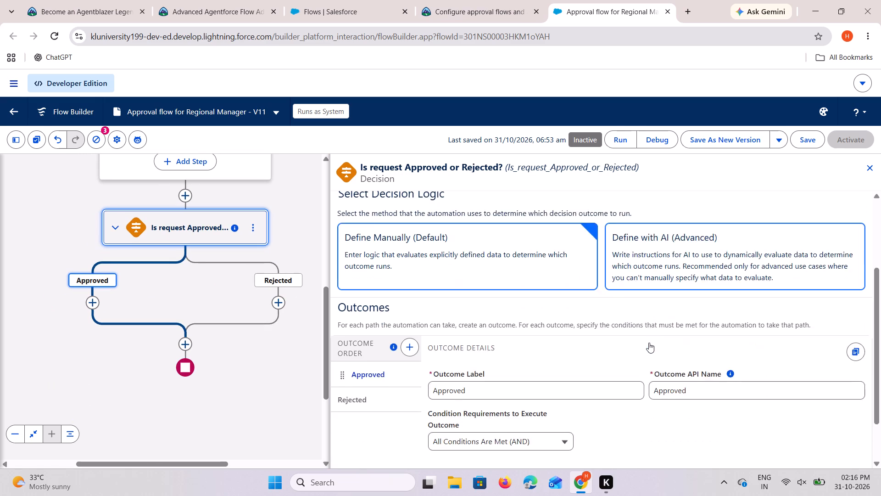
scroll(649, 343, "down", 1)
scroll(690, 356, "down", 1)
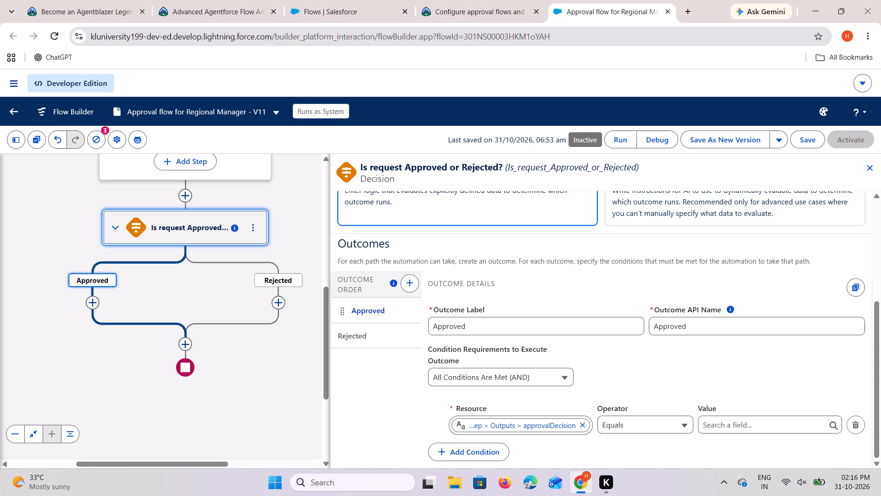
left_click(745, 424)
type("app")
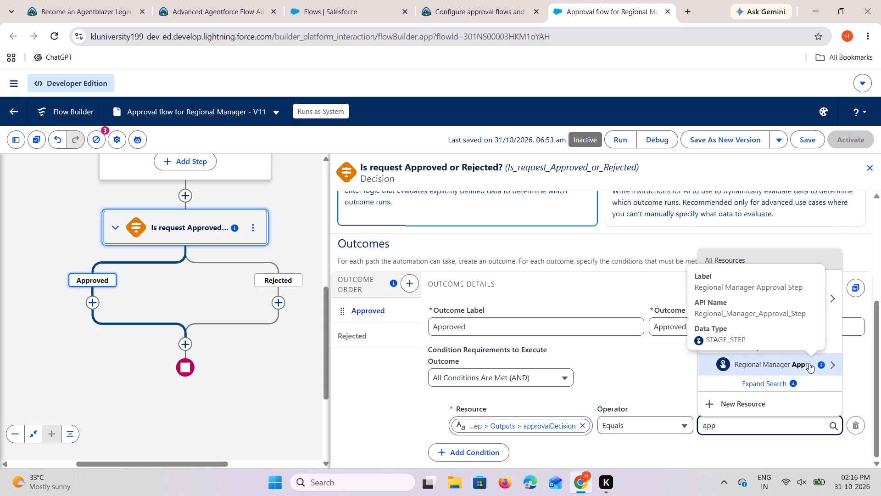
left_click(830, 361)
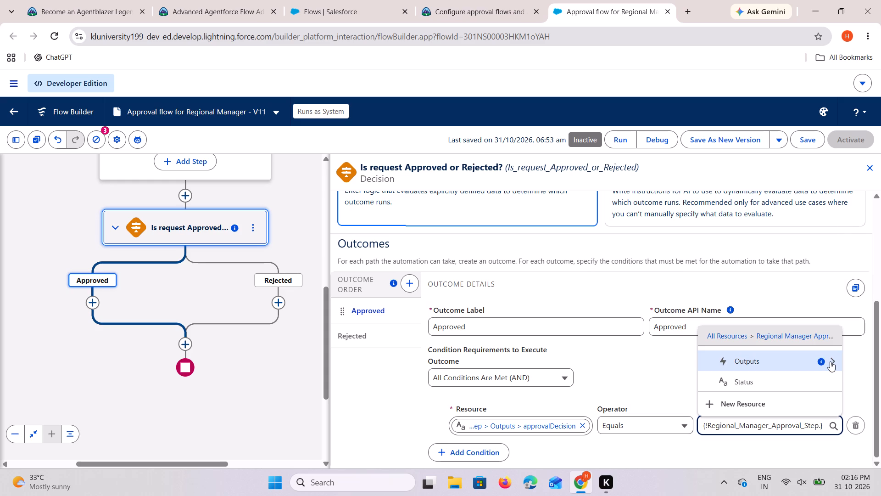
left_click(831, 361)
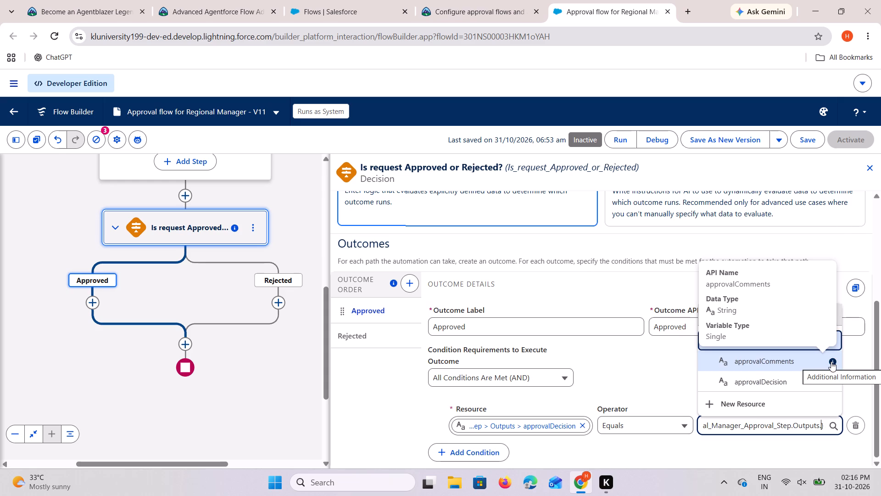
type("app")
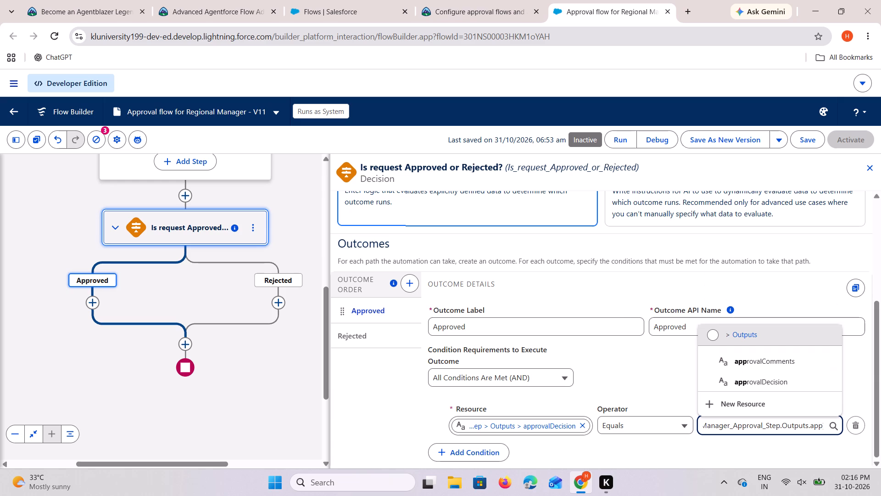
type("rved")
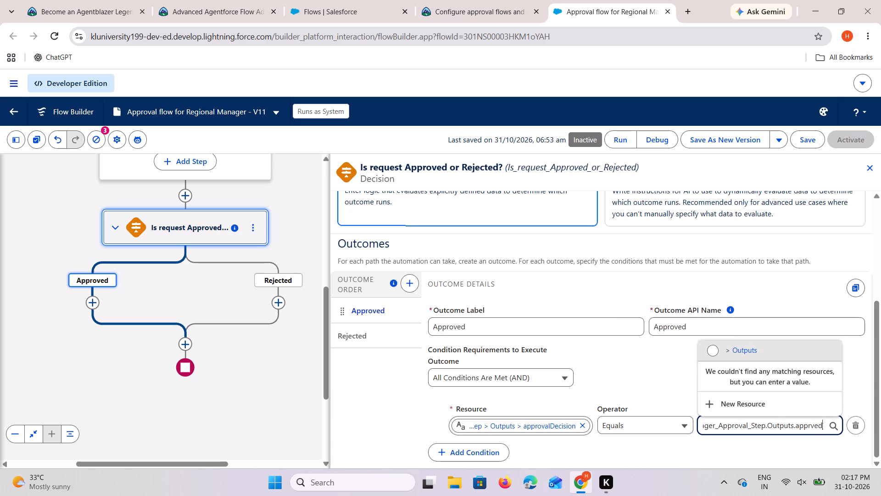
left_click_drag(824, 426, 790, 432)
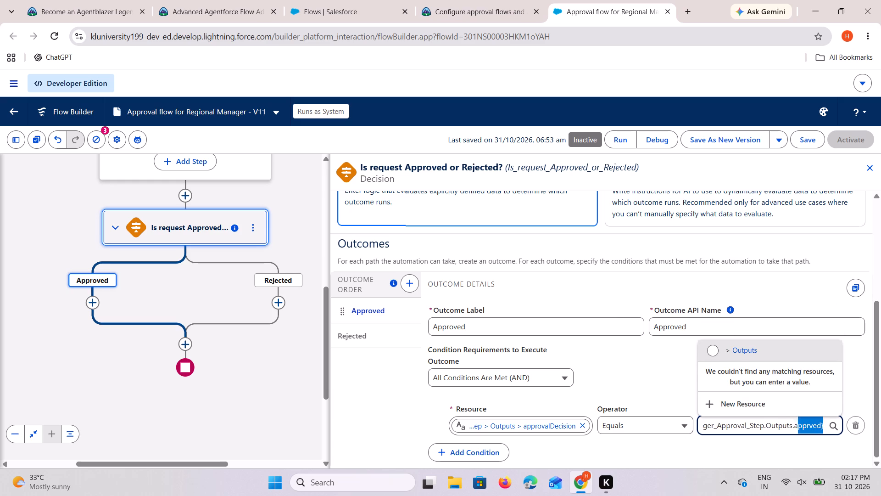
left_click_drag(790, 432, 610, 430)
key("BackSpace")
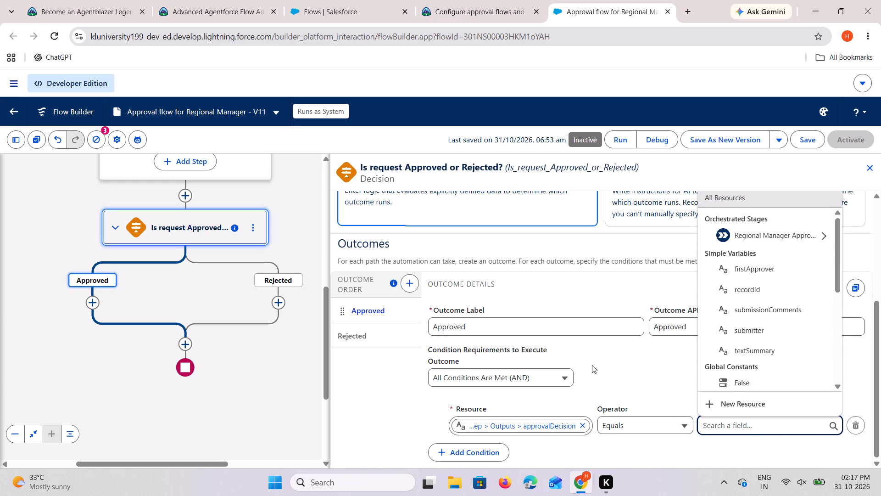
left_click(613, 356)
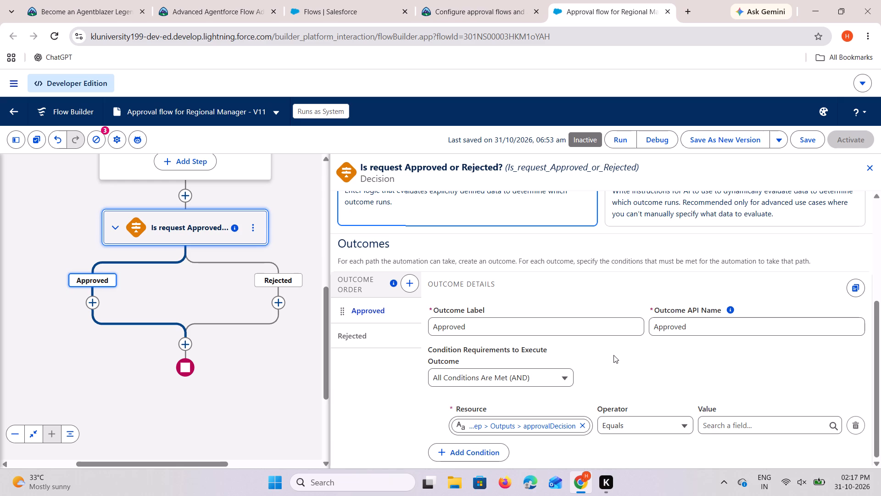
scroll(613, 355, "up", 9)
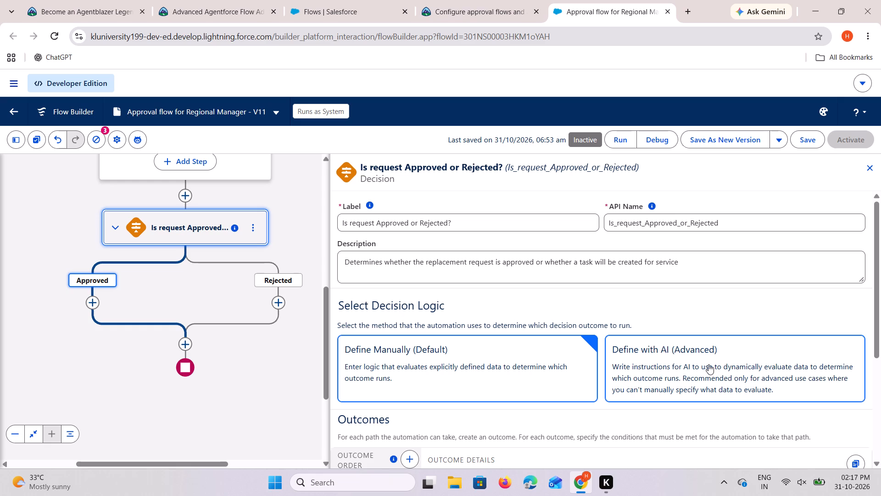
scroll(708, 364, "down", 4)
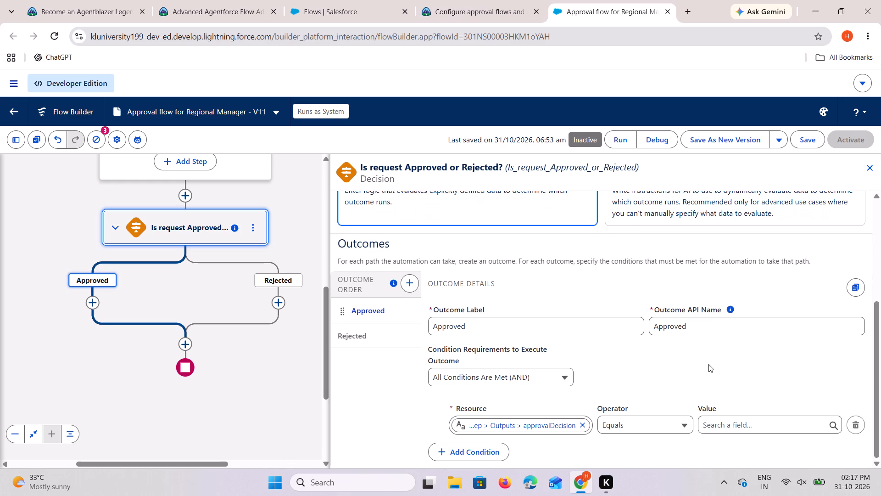
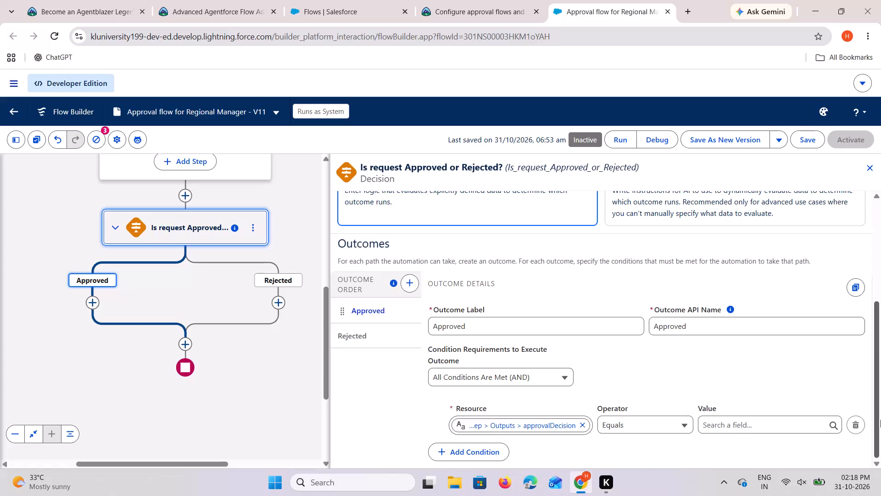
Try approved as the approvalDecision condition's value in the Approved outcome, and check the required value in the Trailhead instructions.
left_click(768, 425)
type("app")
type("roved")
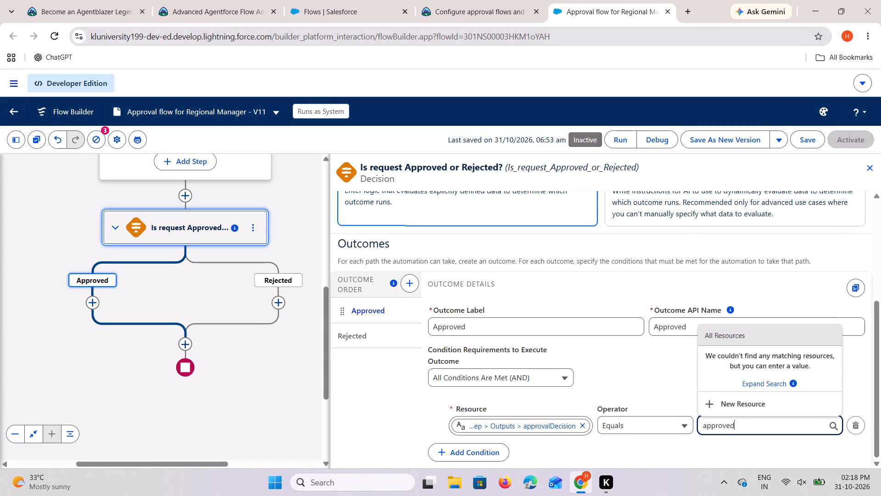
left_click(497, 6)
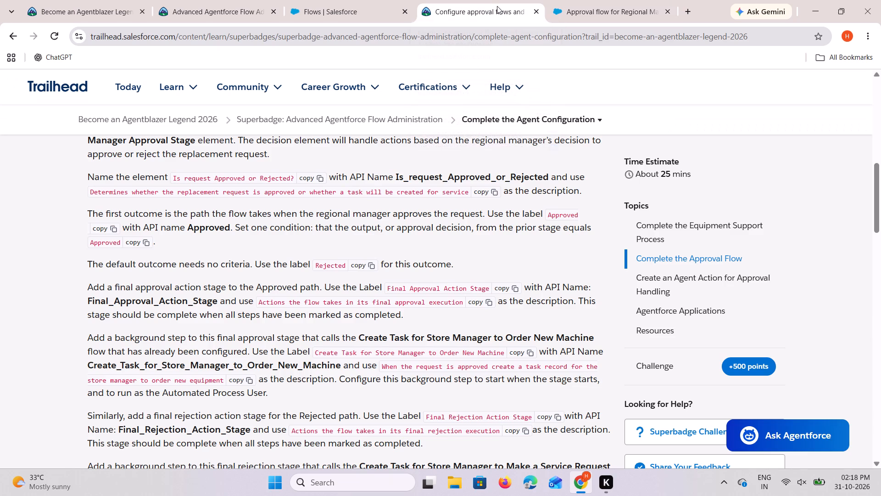
View the editable details of Approval flow for Regional Manager from the Setup Flows list, close that page and return to the flow.
left_click(318, 1)
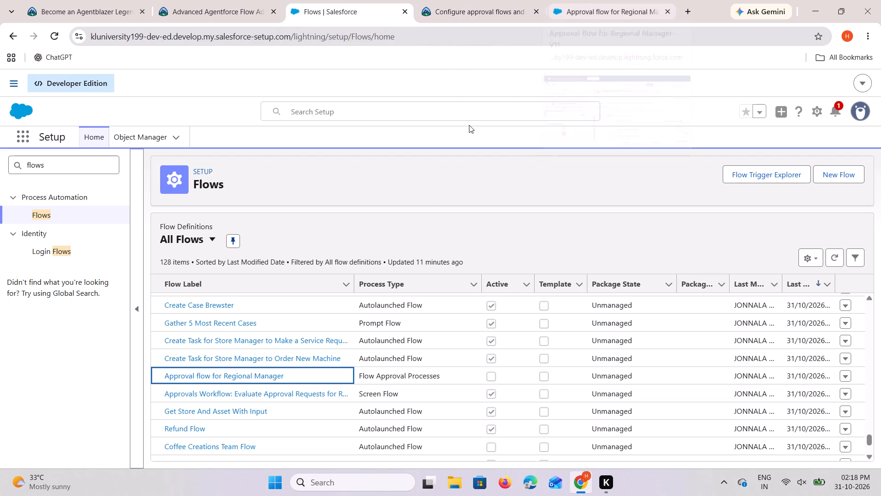
left_click(840, 376)
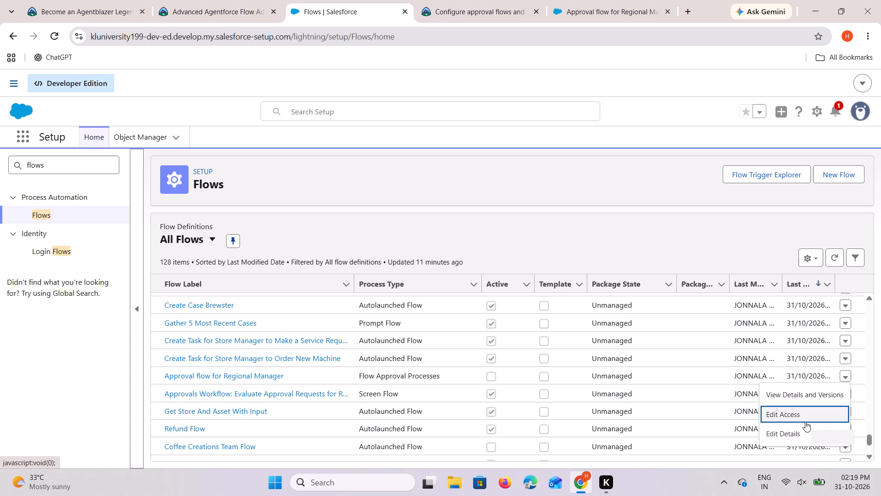
left_click(799, 433)
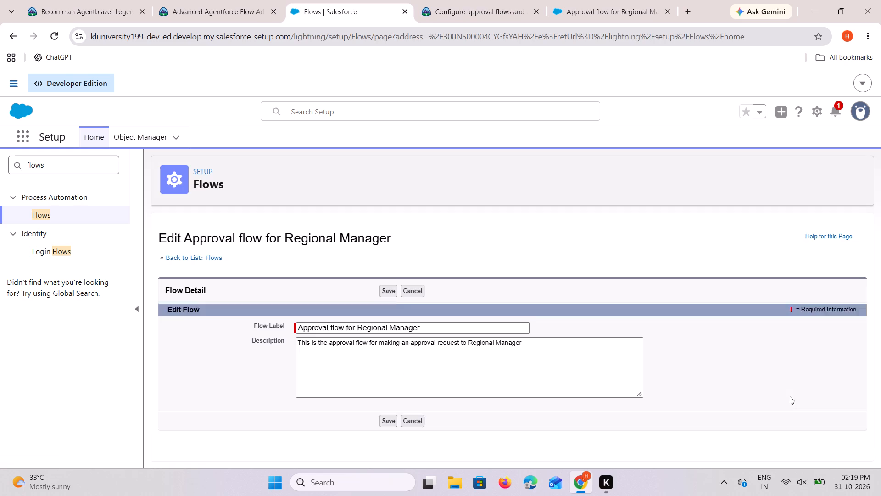
scroll(542, 344, "down", 4)
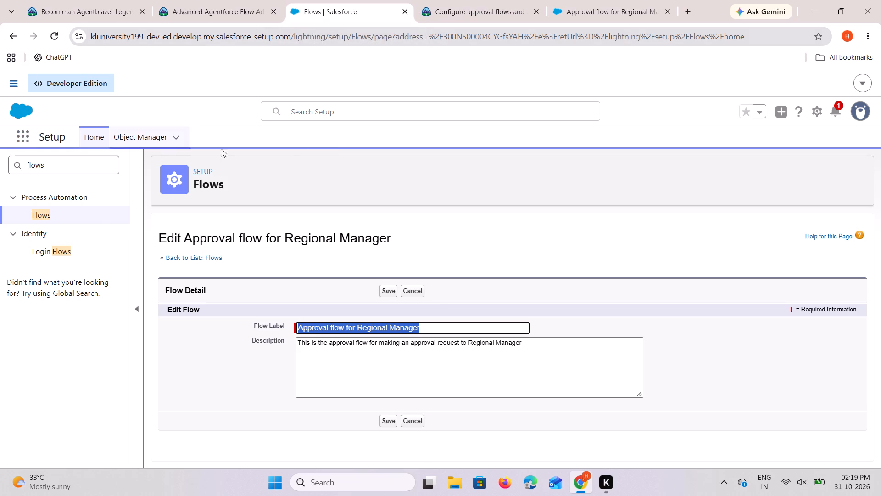
left_click(406, 11)
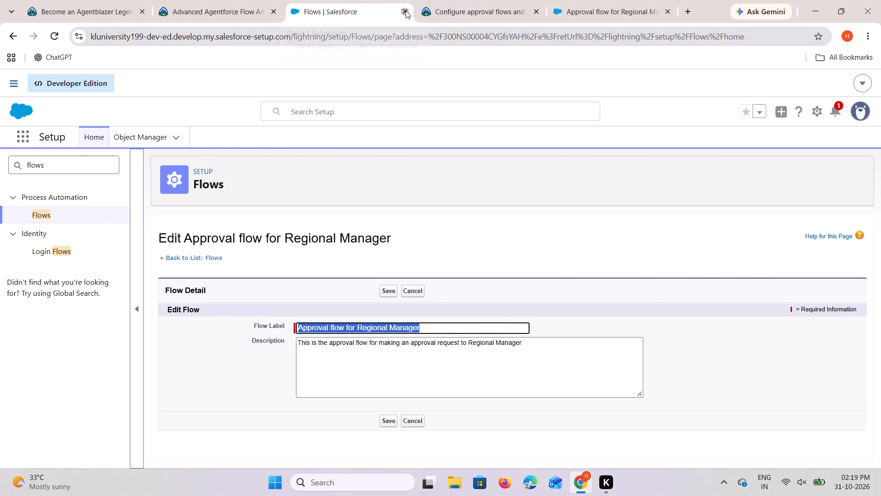
left_click(502, 0)
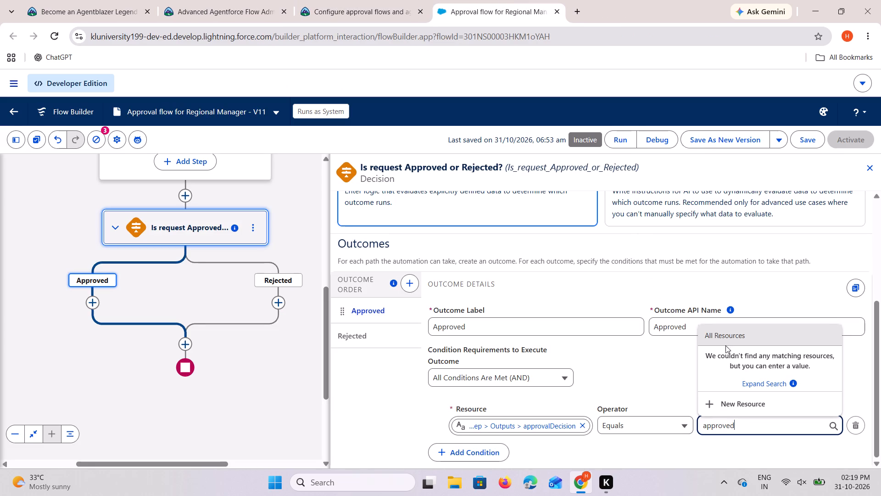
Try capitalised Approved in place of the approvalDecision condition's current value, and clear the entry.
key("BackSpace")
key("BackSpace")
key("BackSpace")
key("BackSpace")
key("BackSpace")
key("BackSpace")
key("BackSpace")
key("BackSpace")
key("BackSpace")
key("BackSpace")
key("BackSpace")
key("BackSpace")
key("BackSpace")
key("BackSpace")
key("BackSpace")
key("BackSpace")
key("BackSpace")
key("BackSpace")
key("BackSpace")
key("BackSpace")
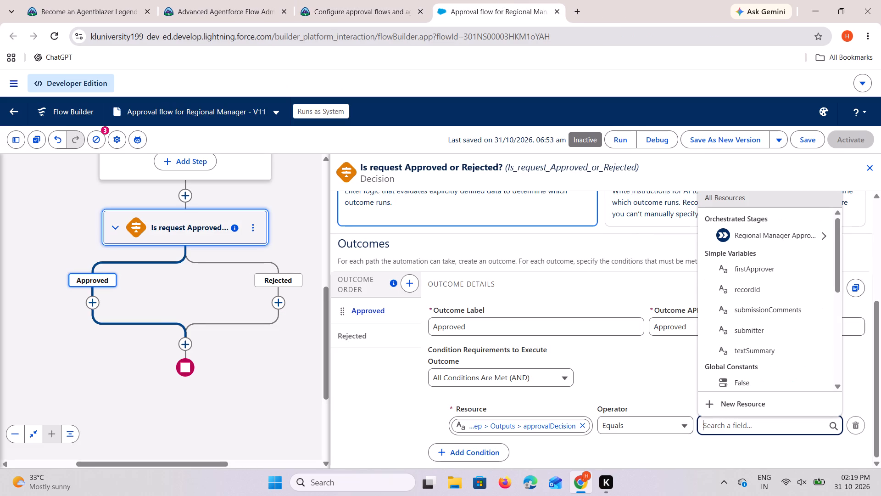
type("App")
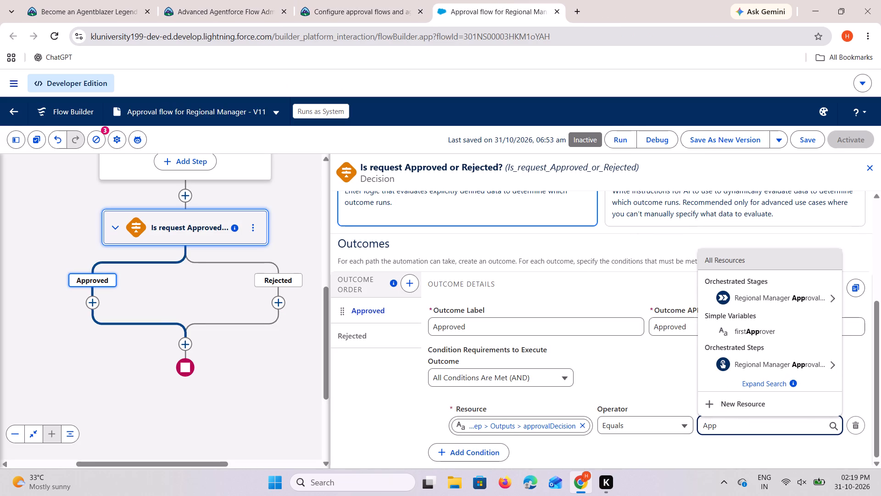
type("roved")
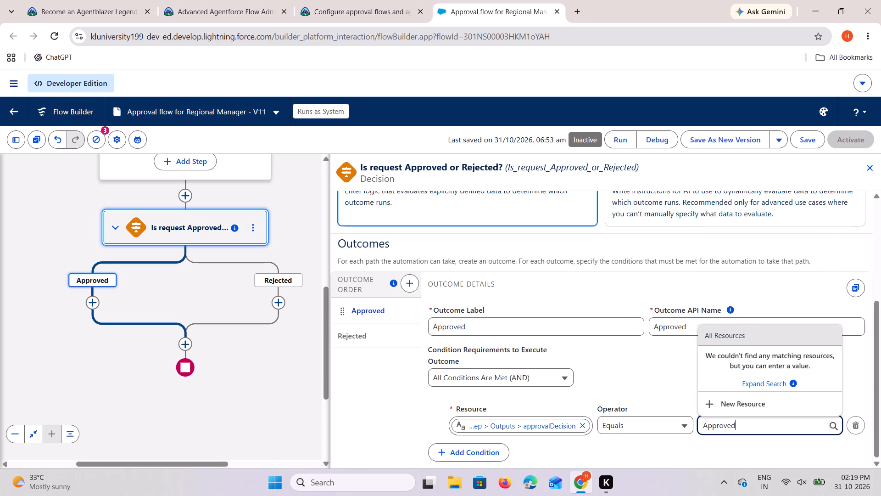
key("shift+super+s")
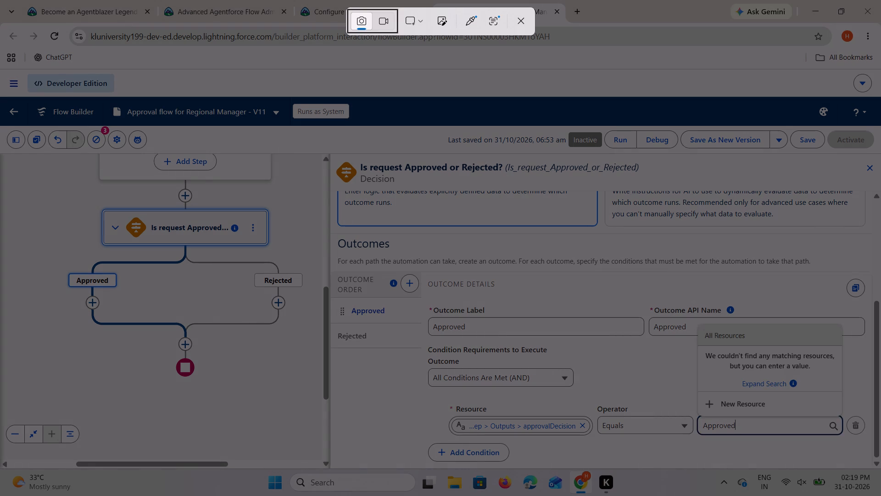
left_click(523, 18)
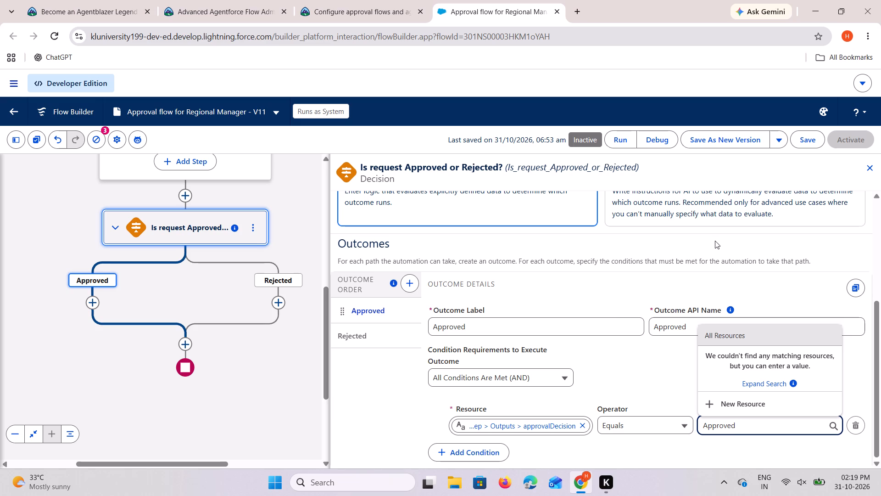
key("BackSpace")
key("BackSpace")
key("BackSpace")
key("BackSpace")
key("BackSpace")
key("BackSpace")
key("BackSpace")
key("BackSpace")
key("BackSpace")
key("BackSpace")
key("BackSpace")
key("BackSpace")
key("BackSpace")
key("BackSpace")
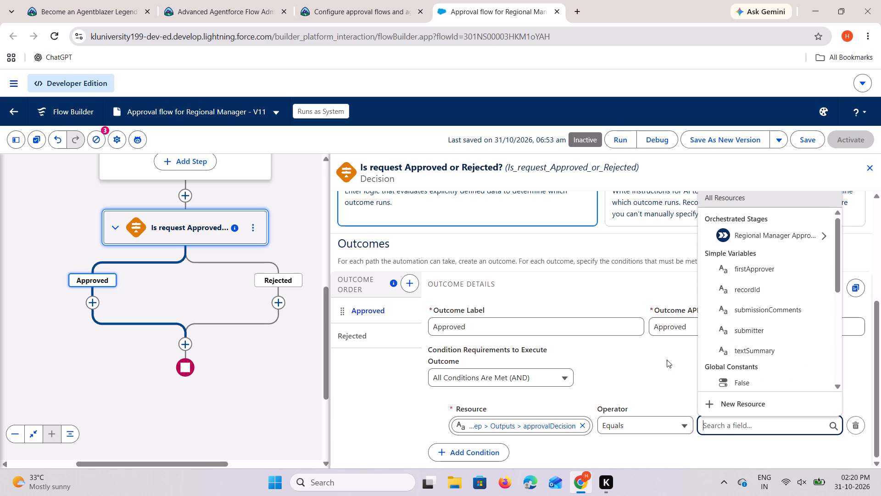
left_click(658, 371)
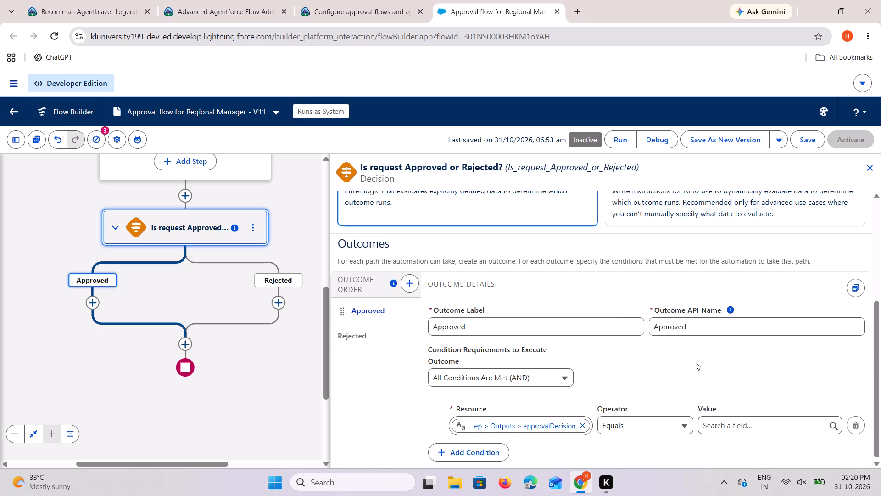
View the Advanced Agentforce Flow Administration superbadge overview on Trailhead.
left_click(265, 0)
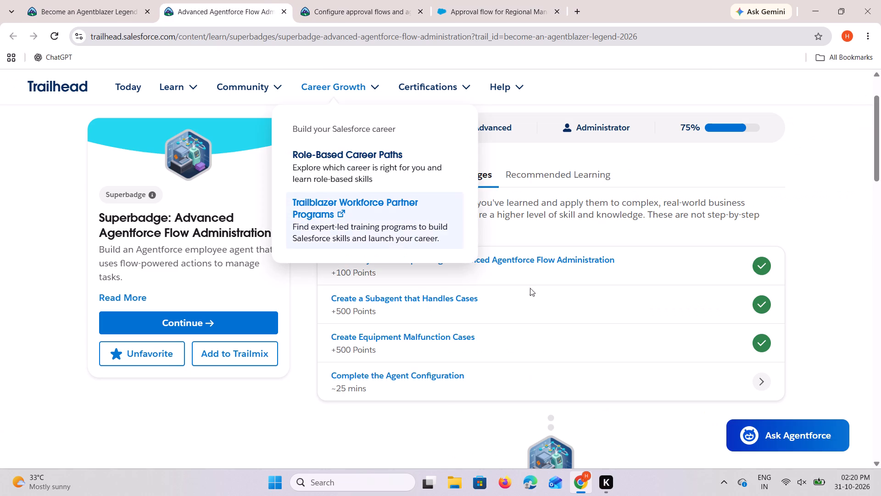
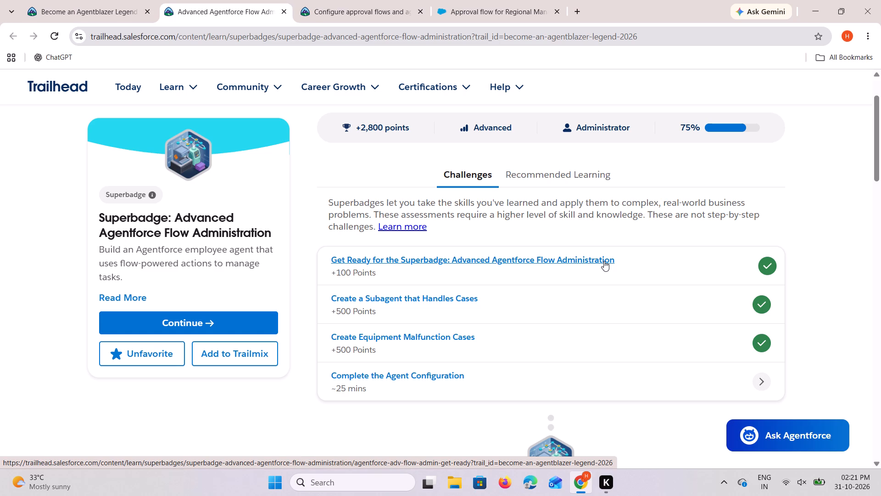
Return to the flow and look through the resources available as the approvalDecision condition's value in the Approved outcome.
left_click(493, 1)
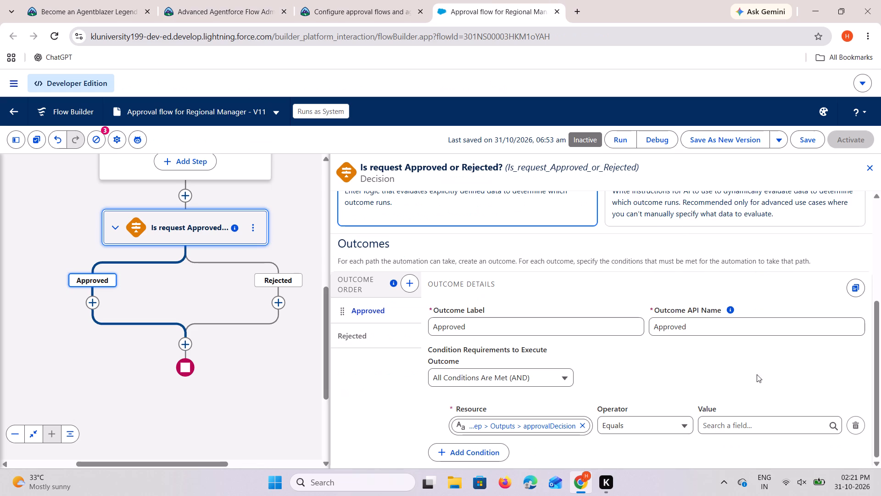
left_click(753, 429)
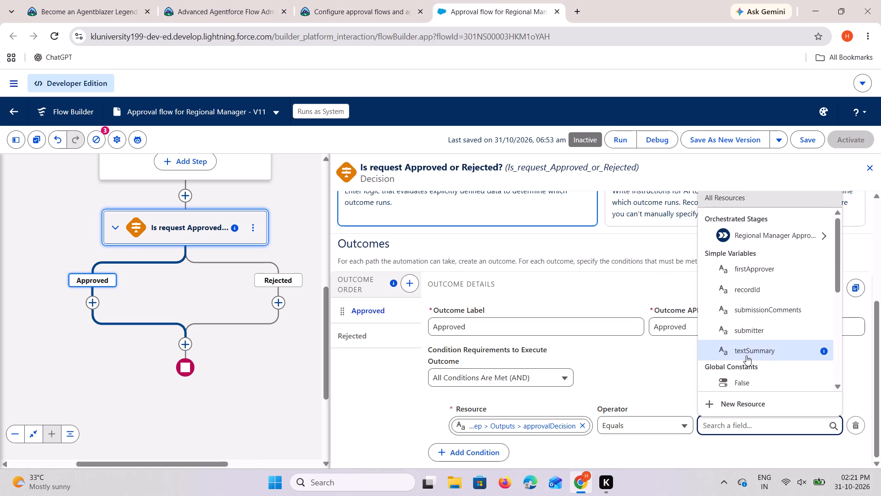
scroll(746, 355, "down", 1)
scroll(746, 355, "up", 1)
scroll(746, 355, "down", 2)
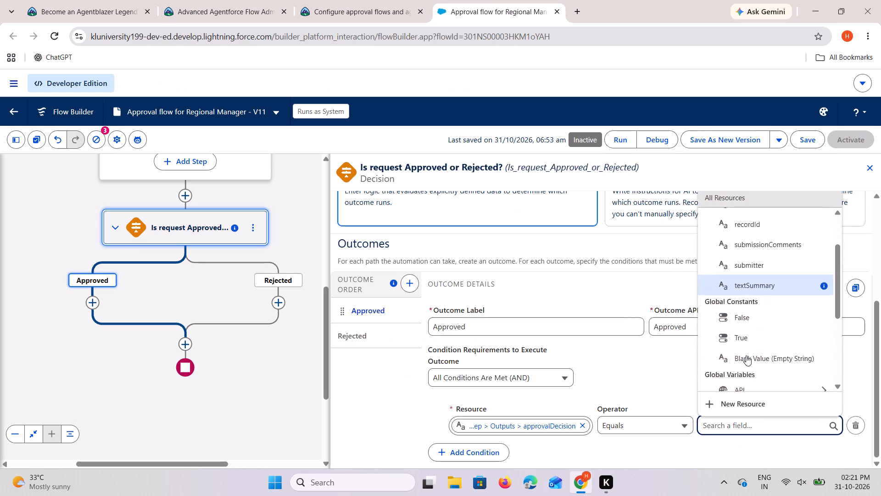
scroll(746, 355, "down", 5)
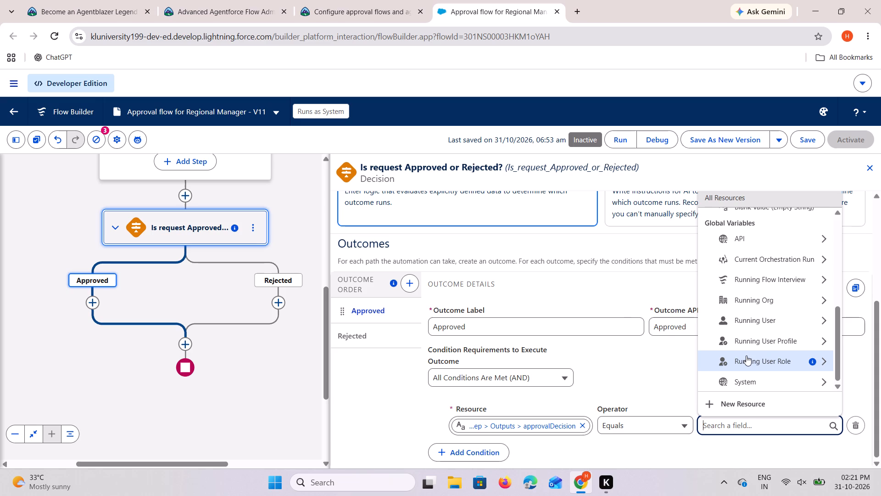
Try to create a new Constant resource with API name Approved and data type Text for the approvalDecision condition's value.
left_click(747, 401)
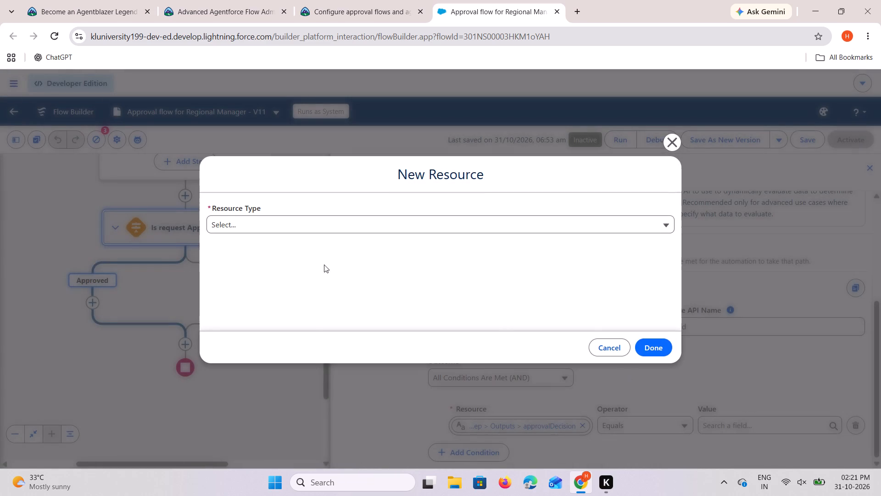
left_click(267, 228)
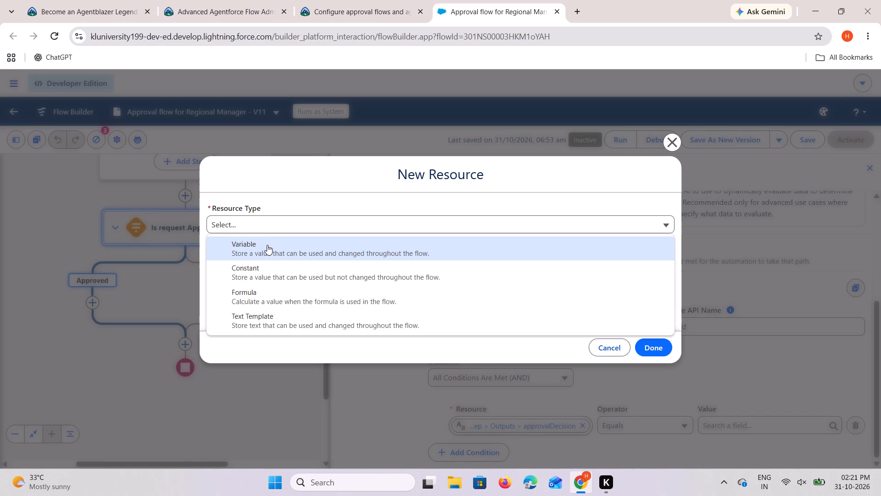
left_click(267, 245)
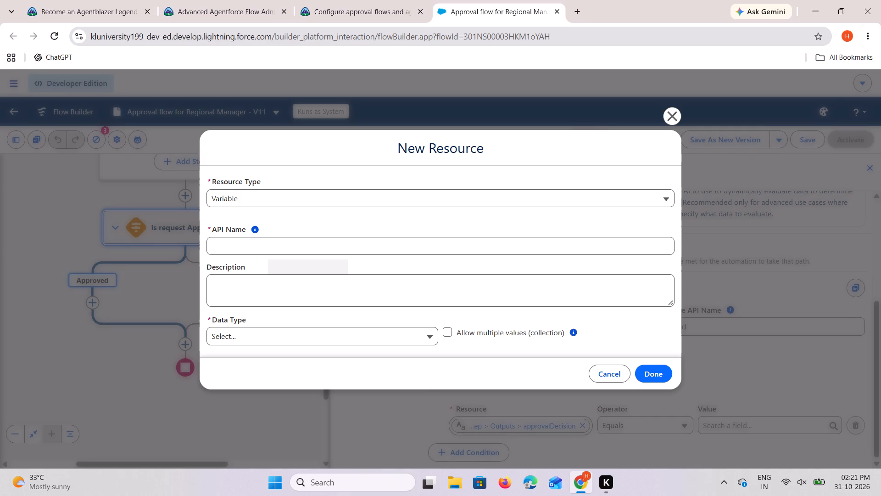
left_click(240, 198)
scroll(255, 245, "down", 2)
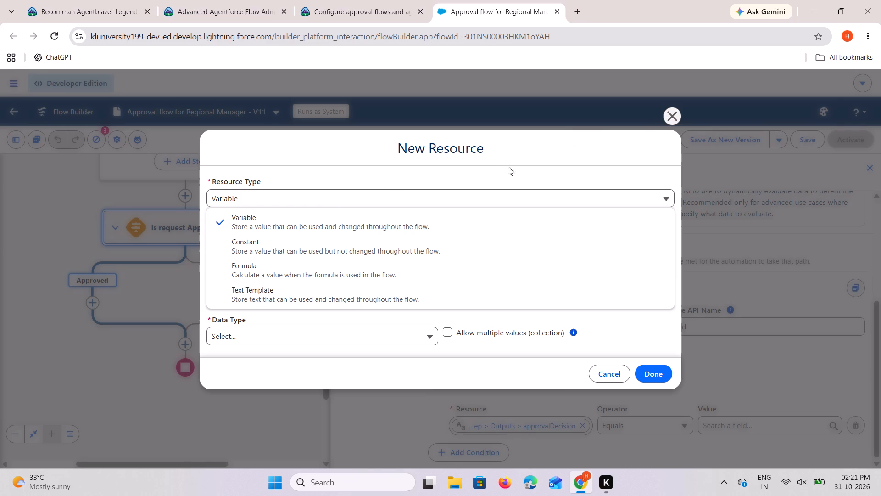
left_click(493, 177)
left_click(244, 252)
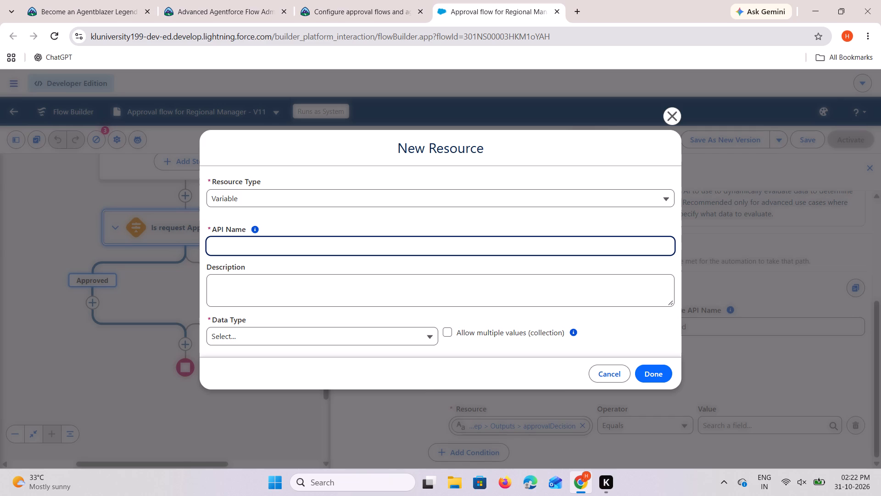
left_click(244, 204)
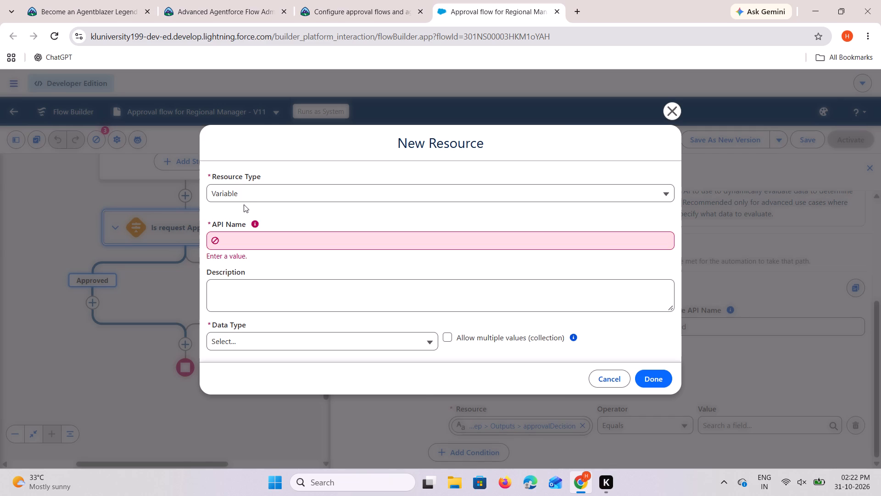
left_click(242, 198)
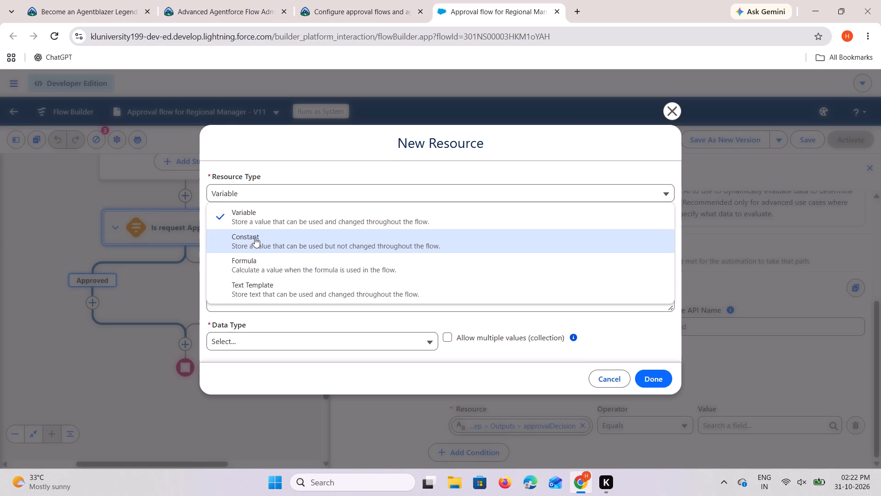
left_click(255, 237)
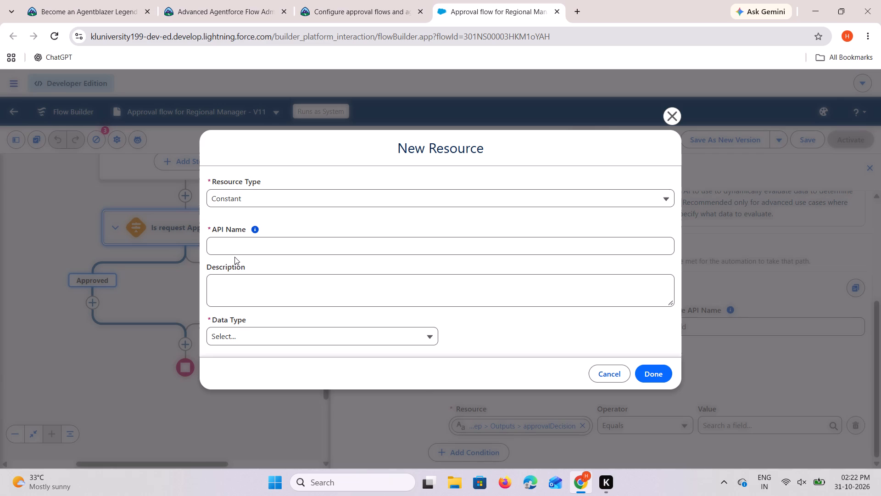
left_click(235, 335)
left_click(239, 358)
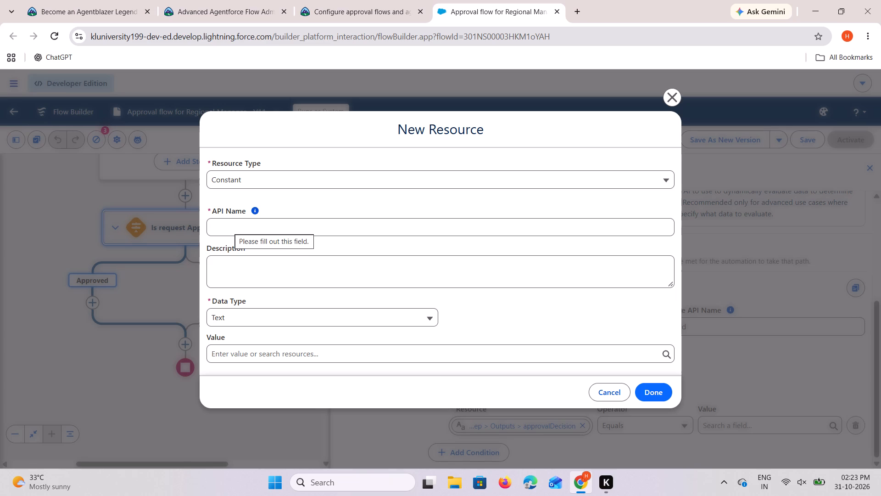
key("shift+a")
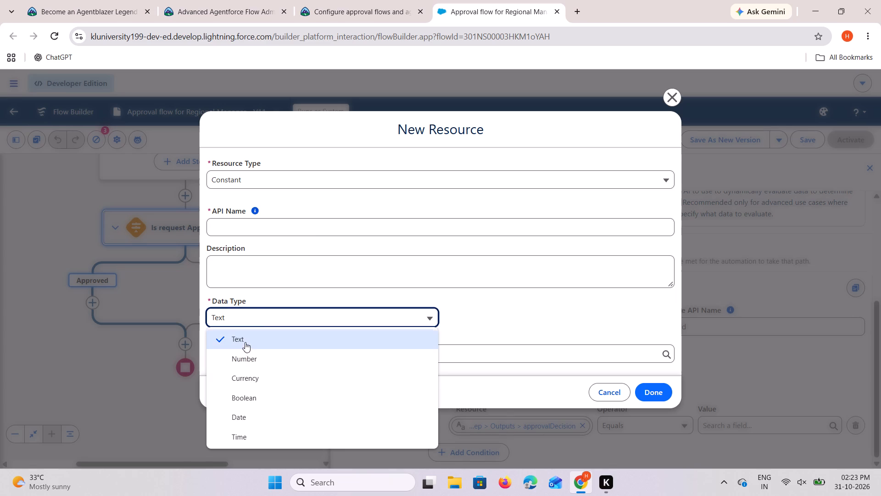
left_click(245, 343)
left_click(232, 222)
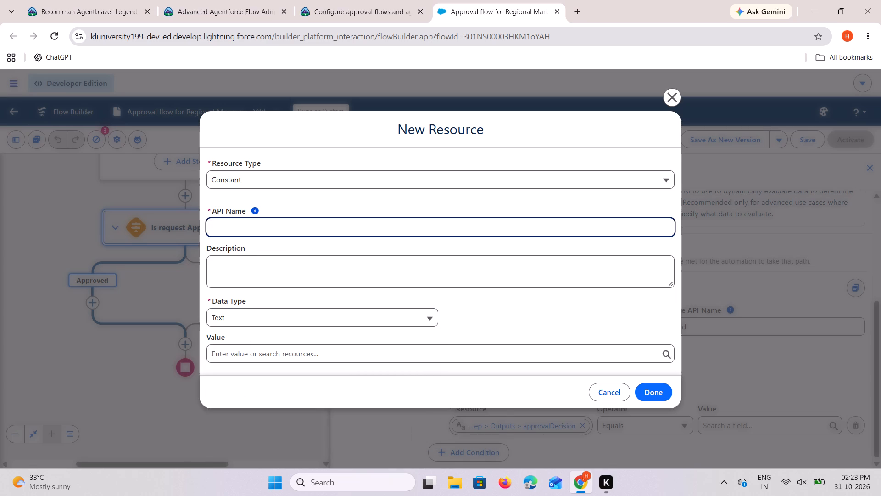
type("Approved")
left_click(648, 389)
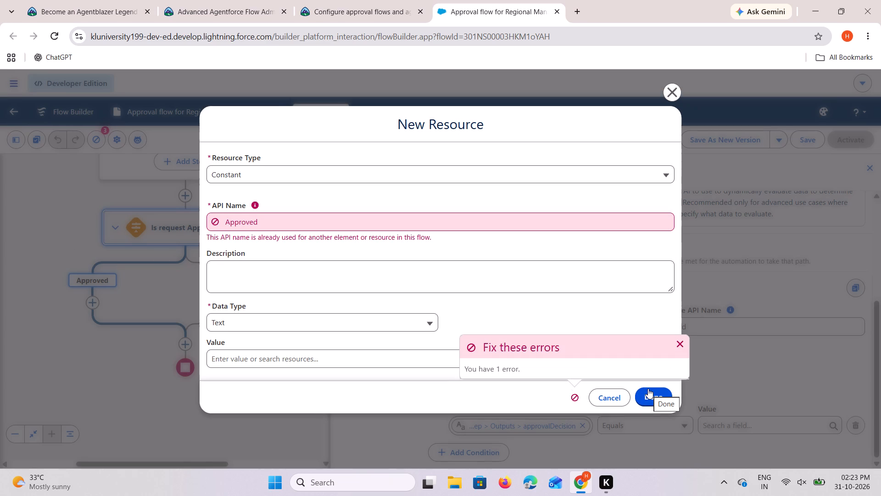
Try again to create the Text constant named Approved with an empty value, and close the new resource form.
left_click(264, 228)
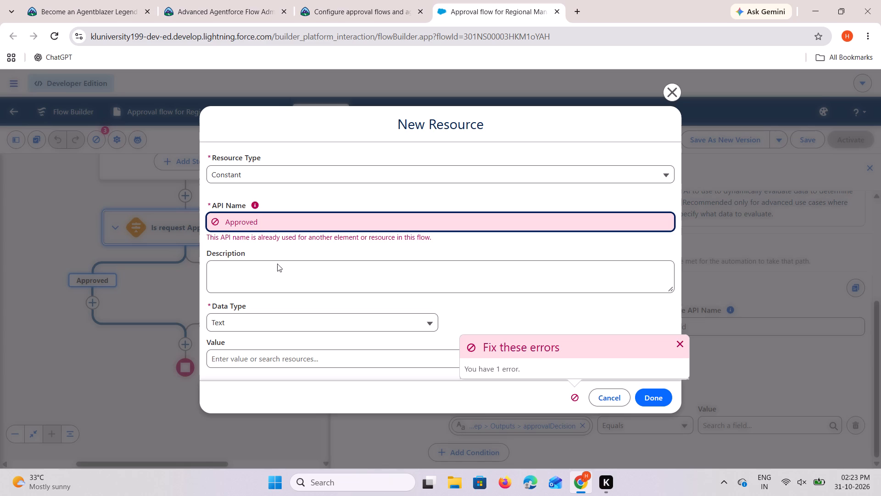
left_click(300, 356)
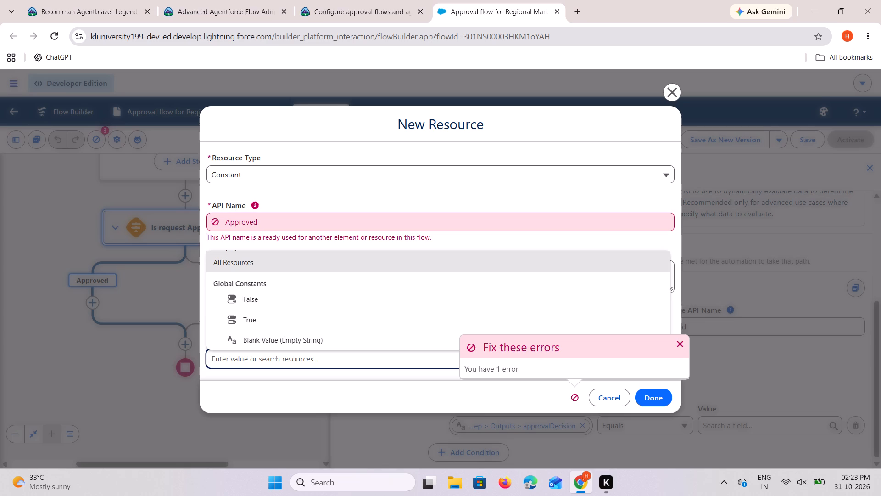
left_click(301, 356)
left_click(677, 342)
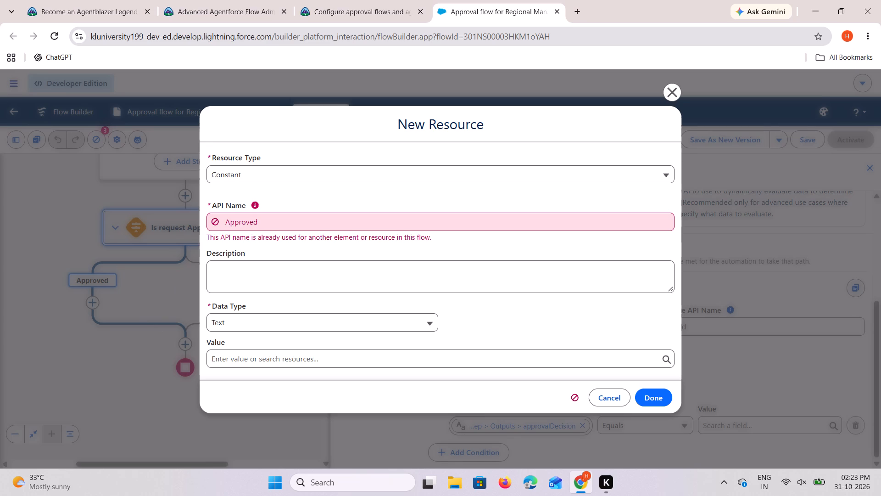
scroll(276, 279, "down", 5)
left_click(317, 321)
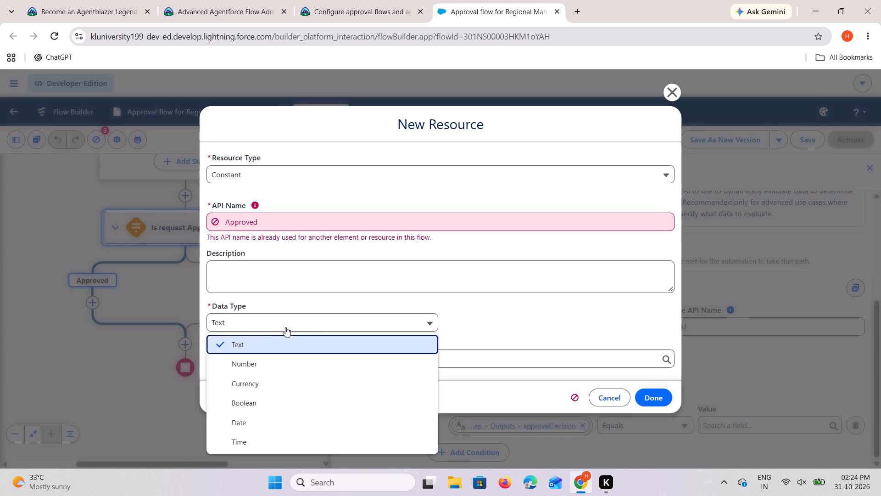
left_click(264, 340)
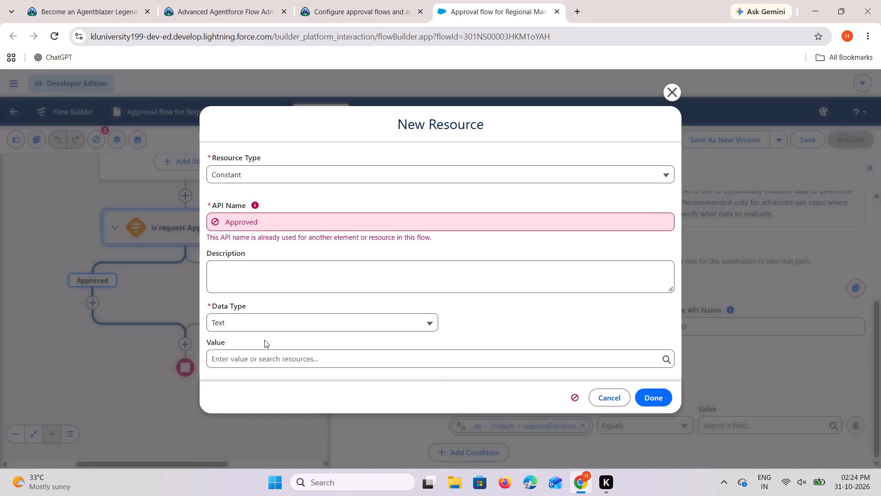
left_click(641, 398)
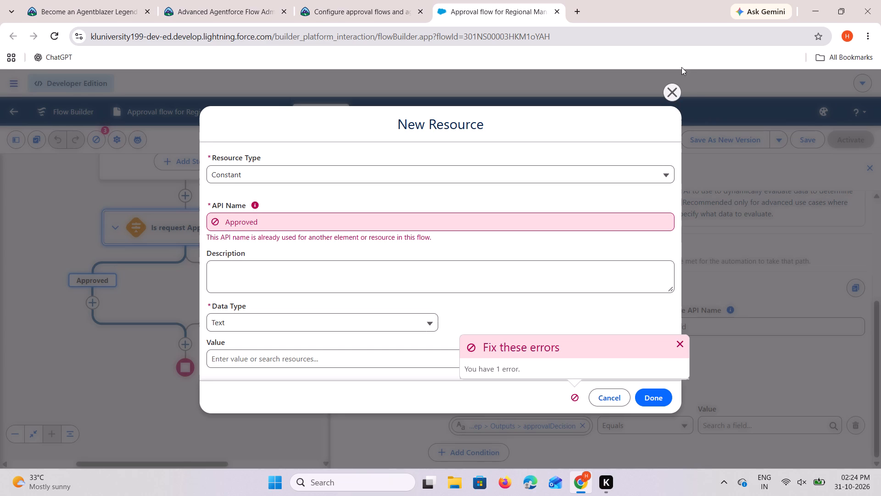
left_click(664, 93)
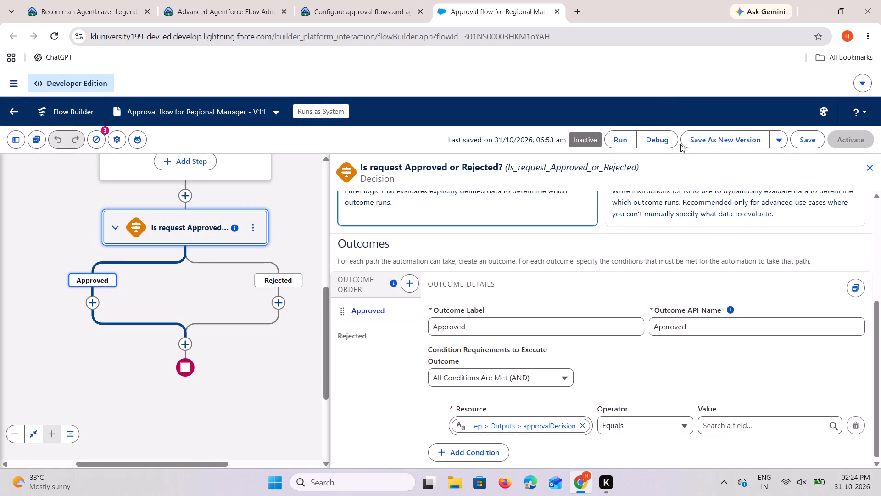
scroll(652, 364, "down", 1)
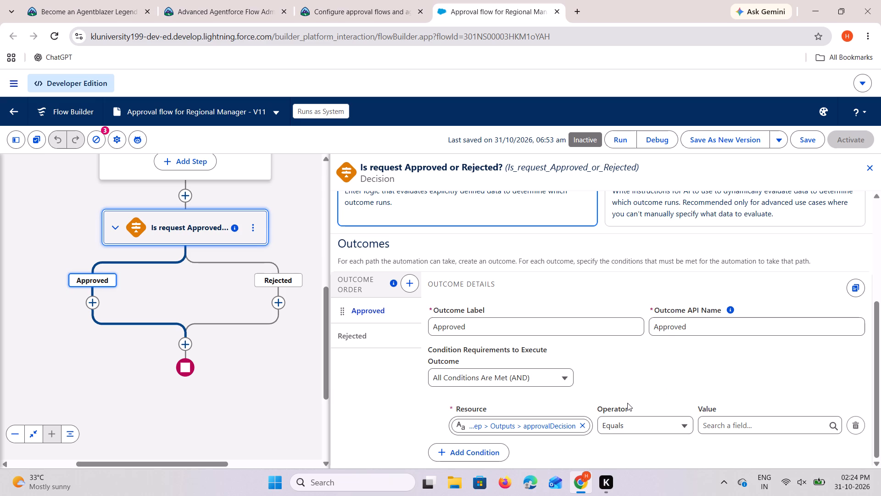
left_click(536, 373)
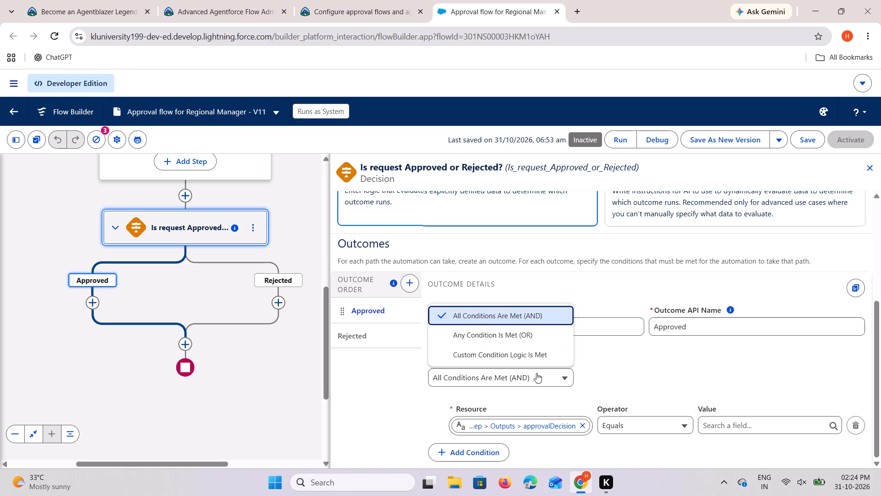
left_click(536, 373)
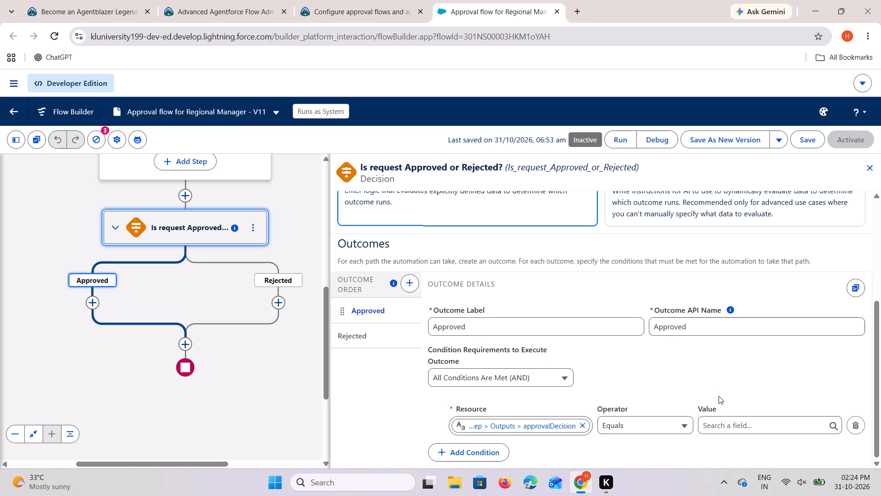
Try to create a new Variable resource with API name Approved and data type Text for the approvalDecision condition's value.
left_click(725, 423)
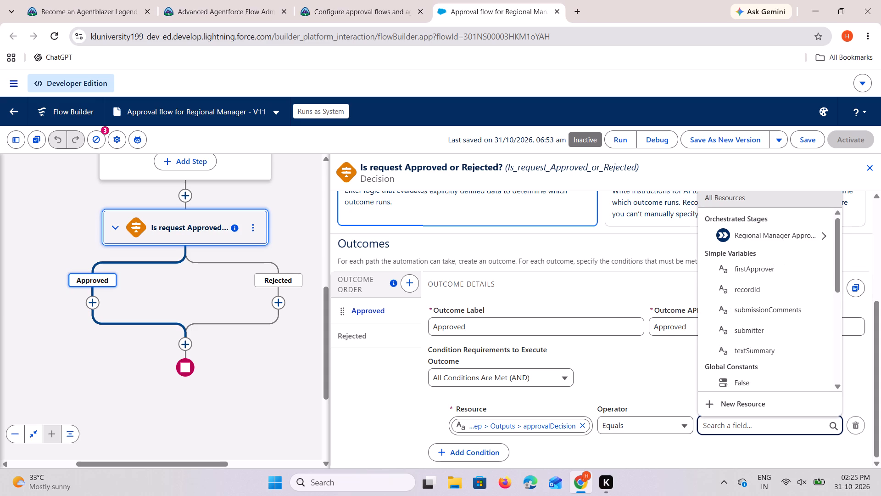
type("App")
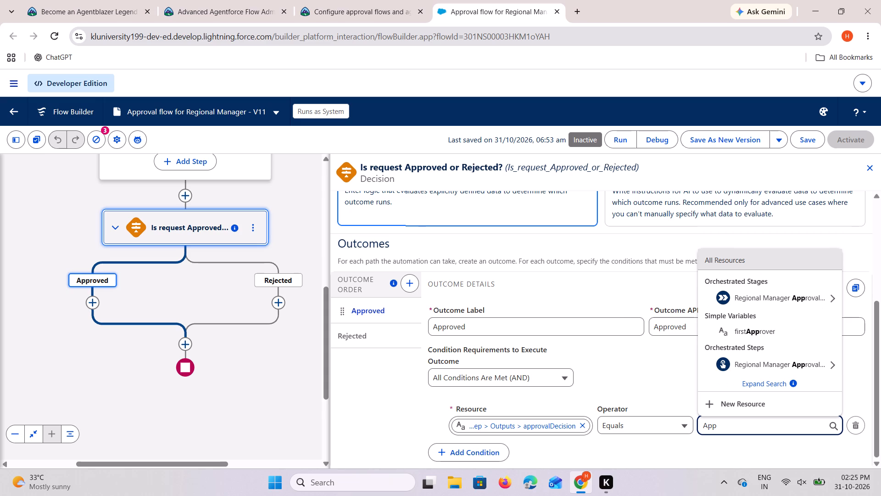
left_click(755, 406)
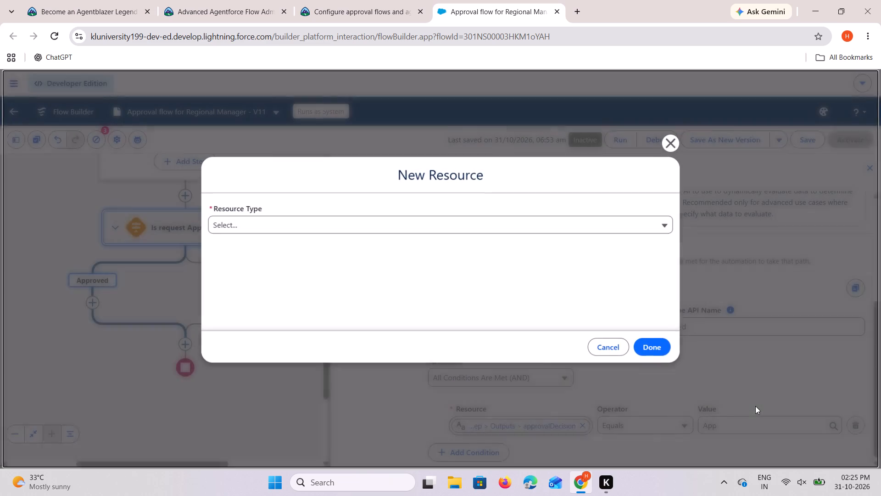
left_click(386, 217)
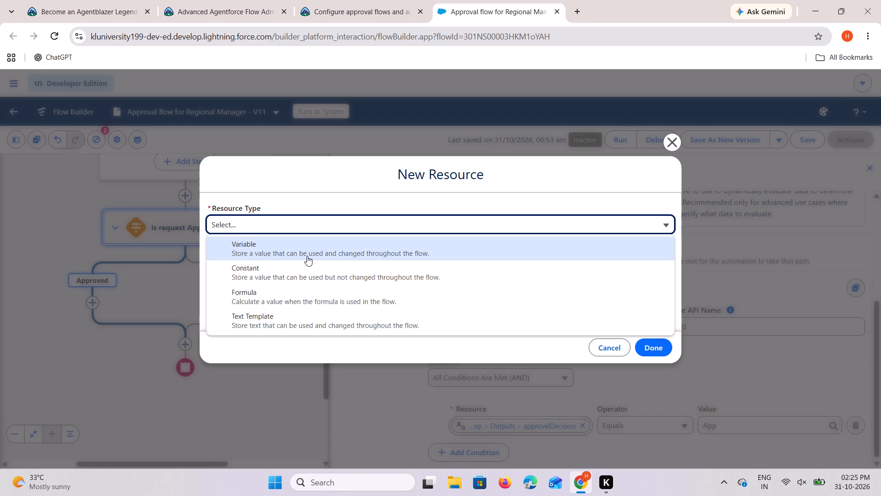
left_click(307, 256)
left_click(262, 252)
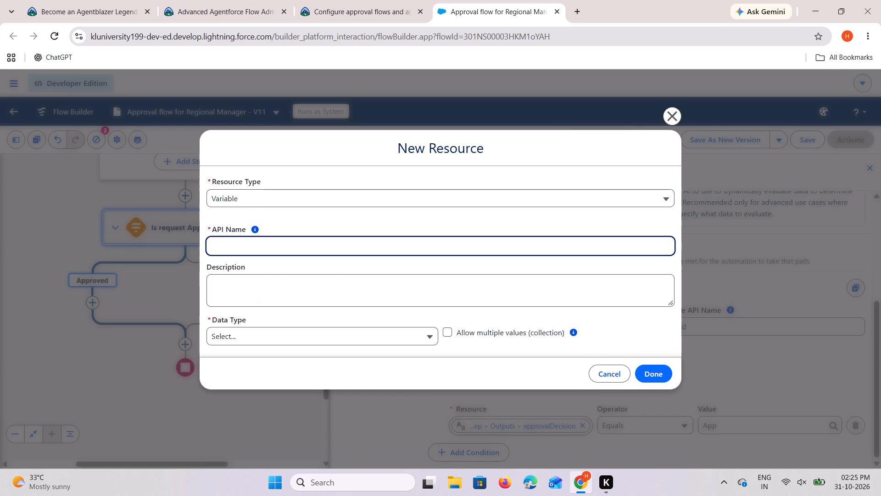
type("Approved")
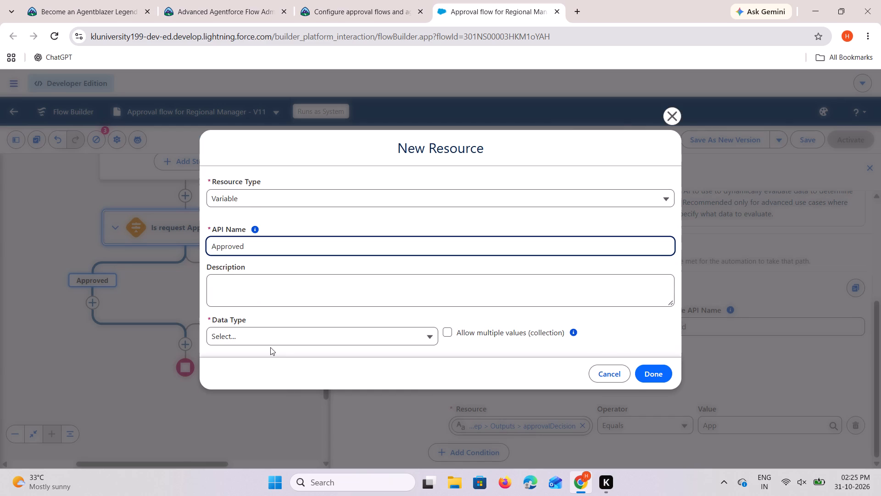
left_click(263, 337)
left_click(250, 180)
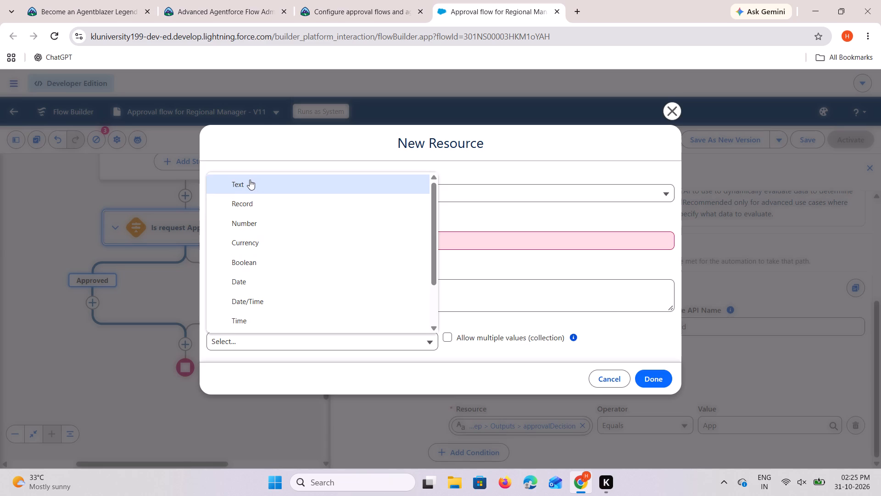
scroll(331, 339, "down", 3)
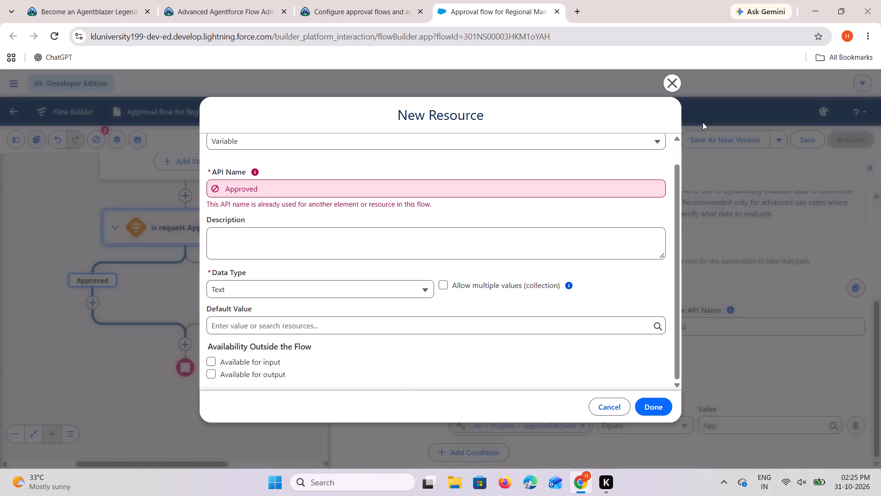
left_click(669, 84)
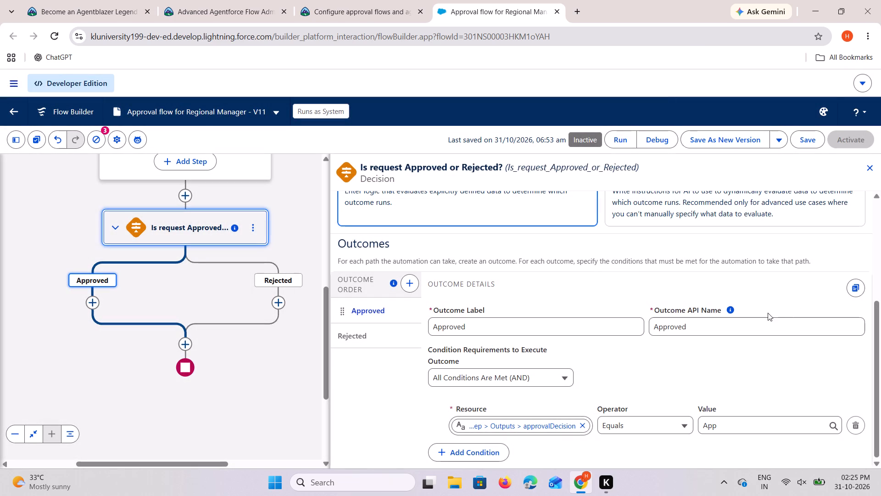
Replace the approvalDecision condition's value in the Approved outcome with the text Approved, and close the decision's settings.
left_click(729, 434)
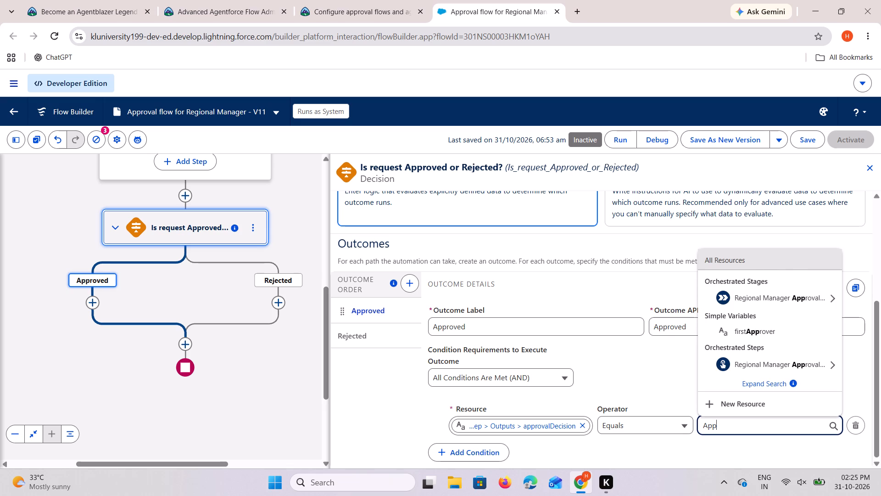
key("BackSpace")
key("BackSpace")
key("BackSpace")
key("BackSpace")
key("BackSpace")
key("BackSpace")
key("BackSpace")
key("BackSpace")
key("BackSpace")
key("BackSpace")
key("BackSpace")
key("BackSpace")
key("BackSpace")
key("BackSpace")
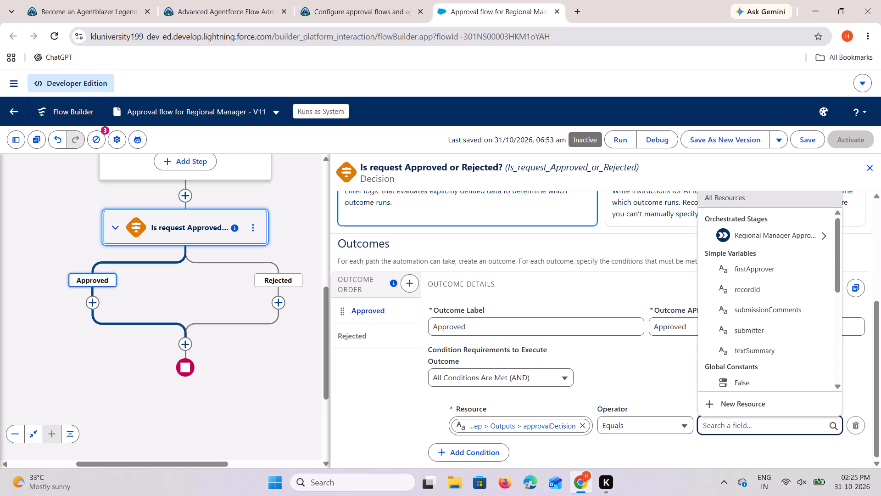
left_click(667, 392)
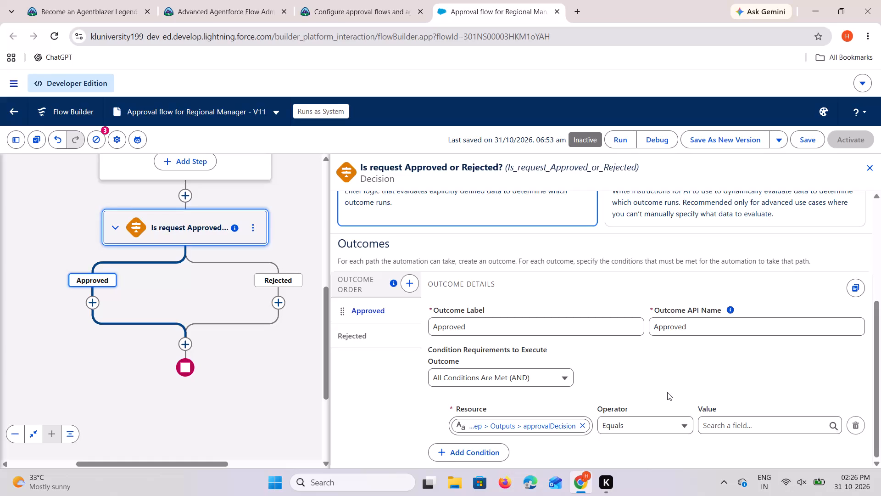
left_click(747, 421)
type("App")
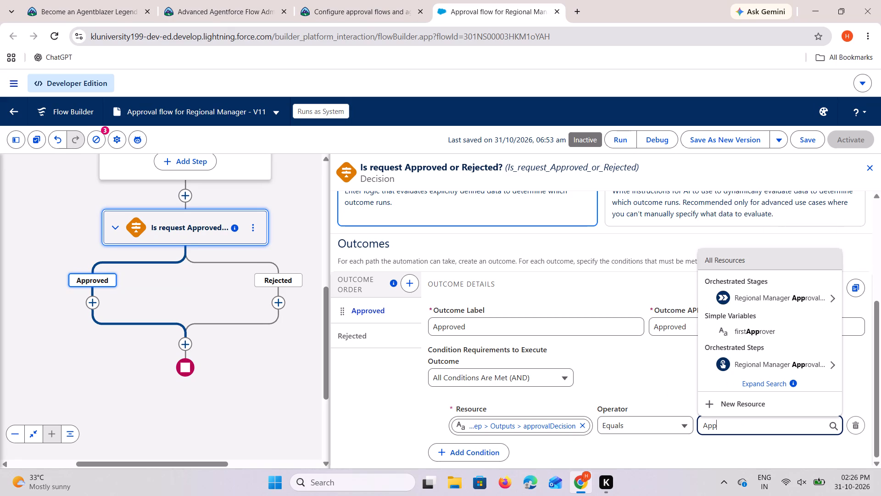
type("roved")
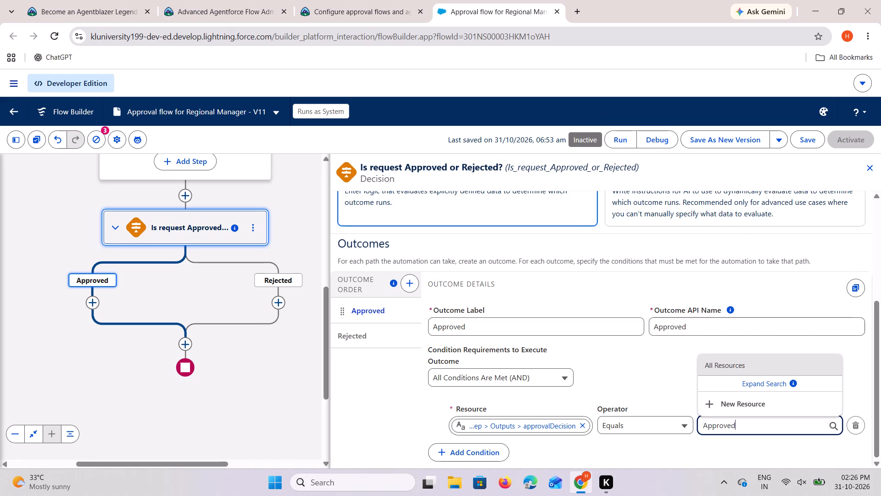
left_click(753, 453)
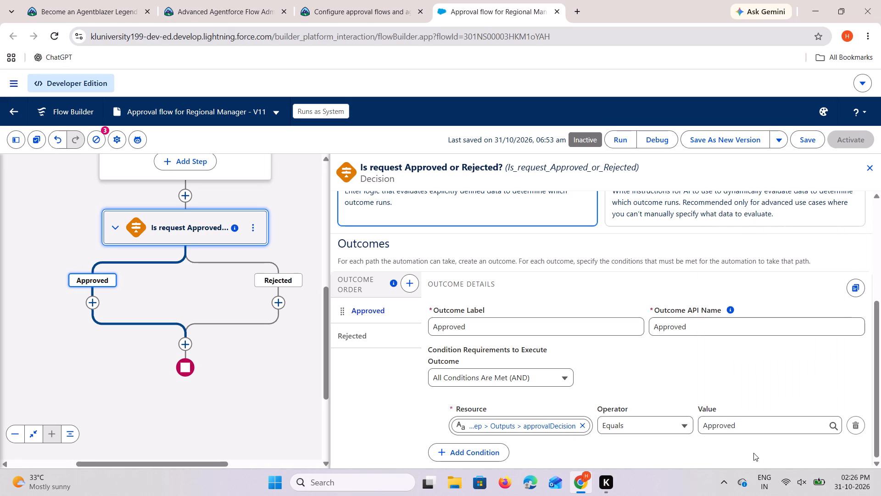
scroll(684, 428, "down", 3)
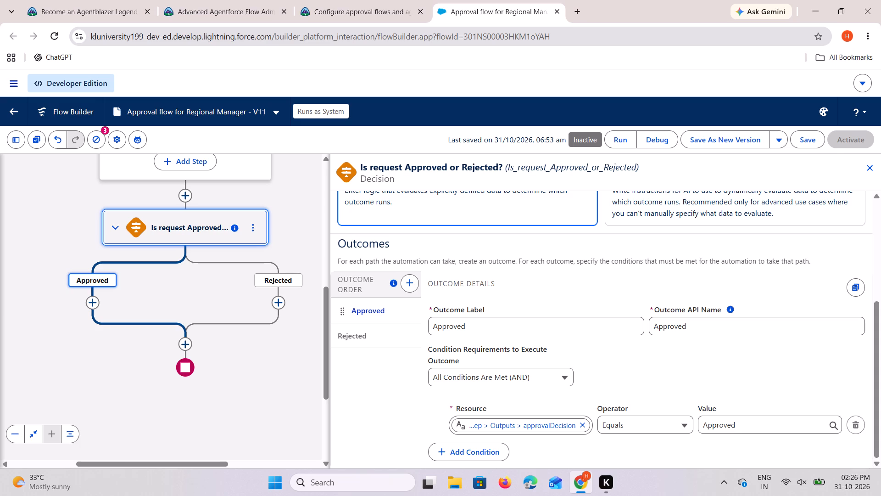
left_click(871, 166)
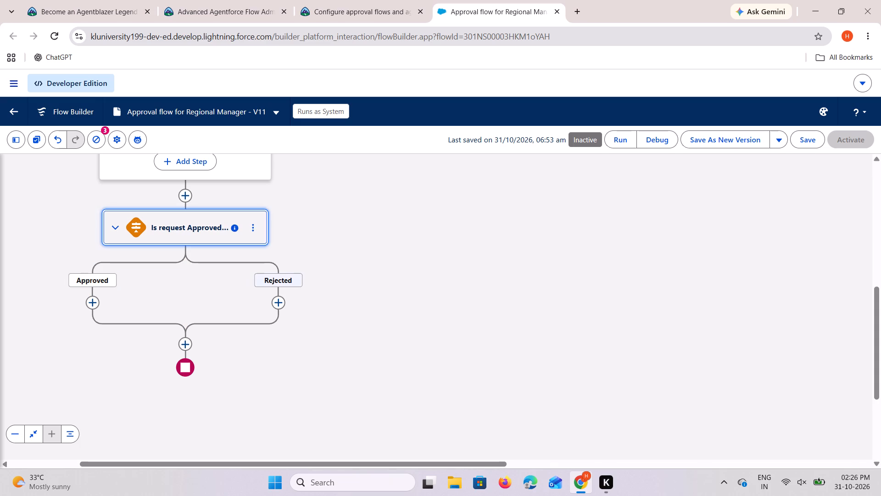
Add a stage to the Approved path labelled Final Approval Action Stage, copied from the Trailhead instructions, with API name Final_Approval_Action_Stage.
left_click(91, 302)
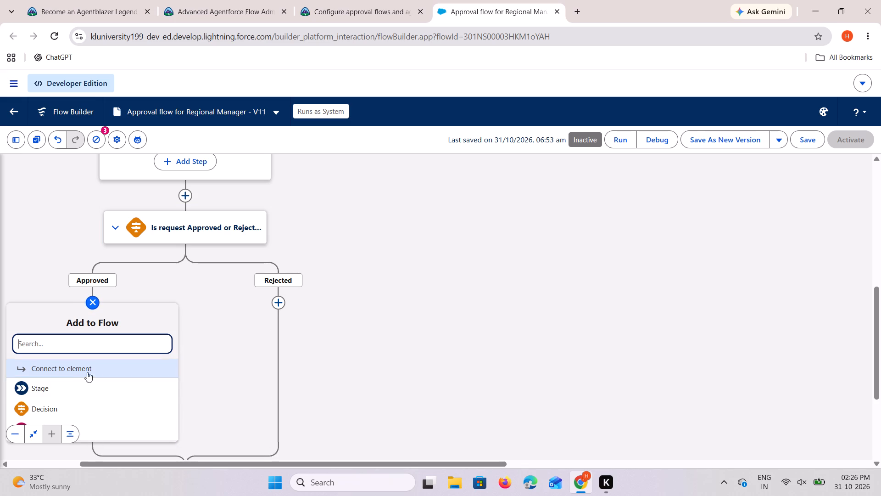
left_click(92, 389)
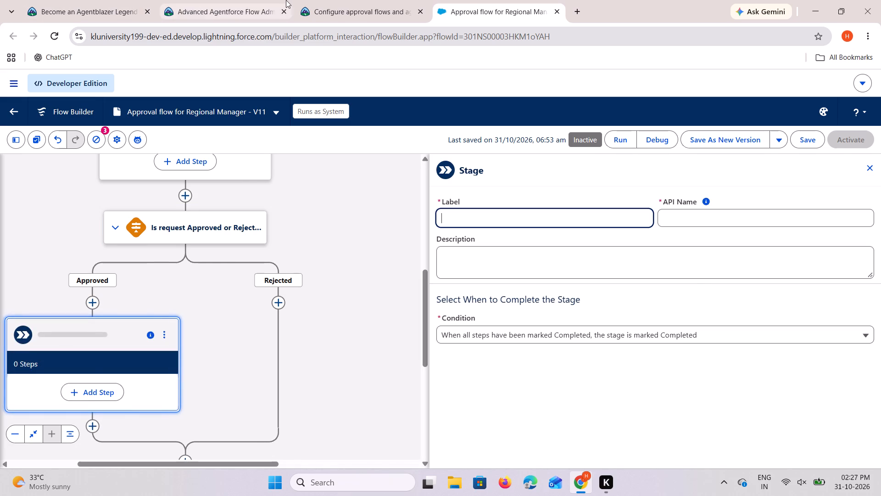
left_click(325, 1)
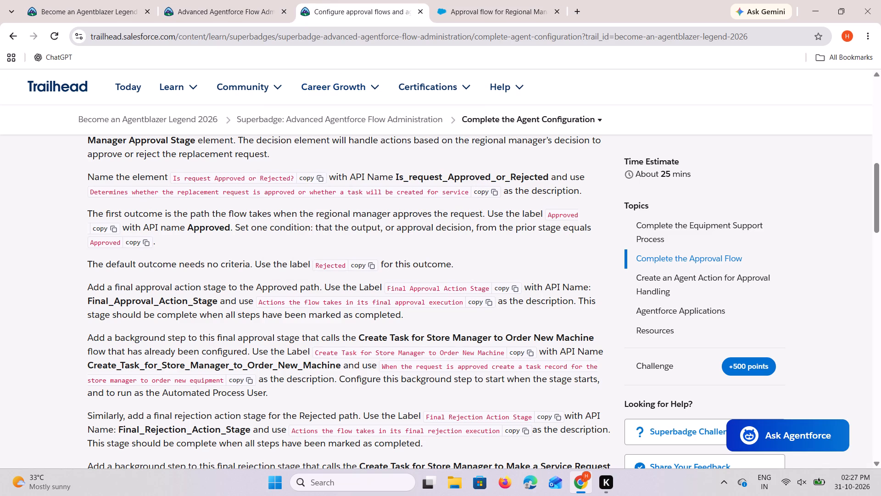
scroll(161, 220, "up", 2)
scroll(161, 220, "down", 1)
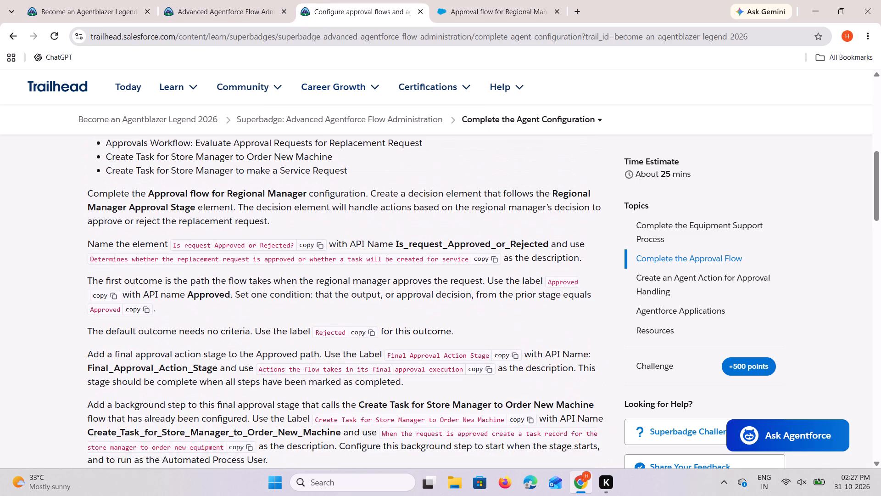
scroll(161, 220, "down", 2)
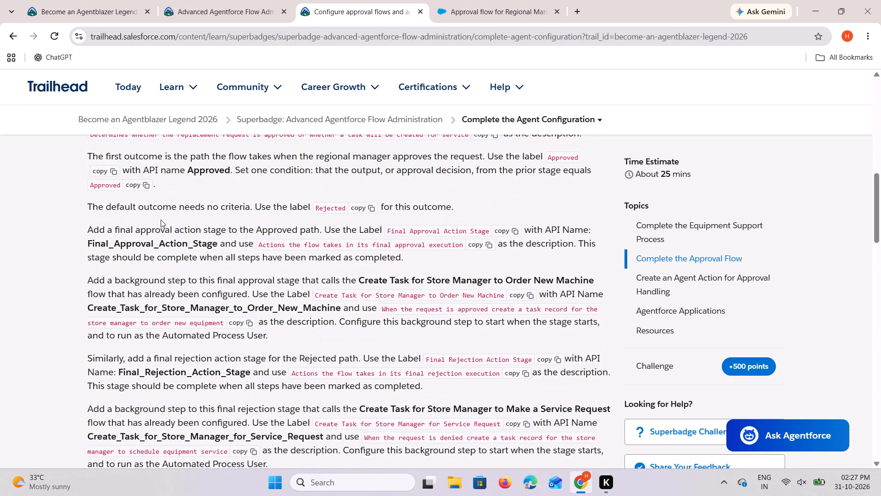
scroll(161, 220, "down", 1)
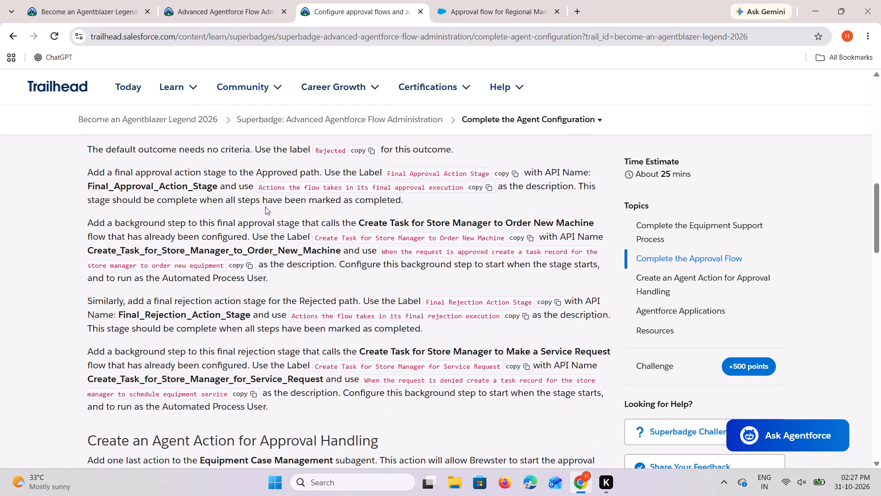
scroll(413, 199, "down", 1)
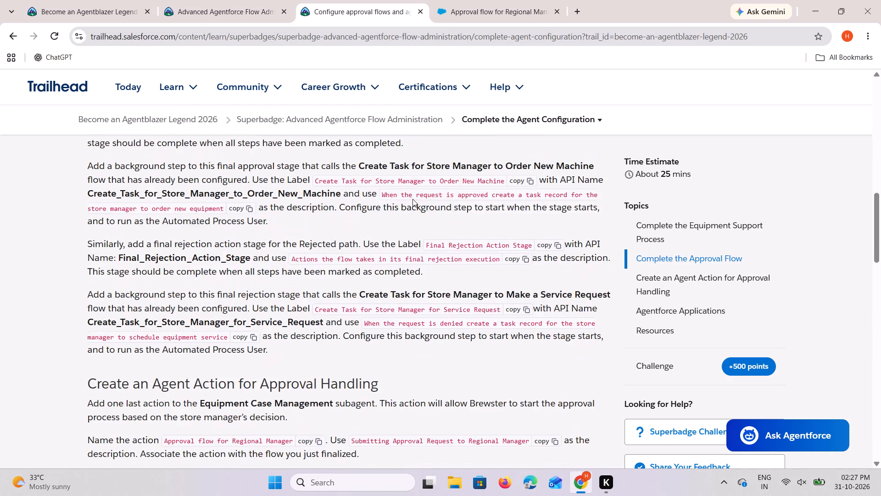
scroll(413, 199, "up", 1)
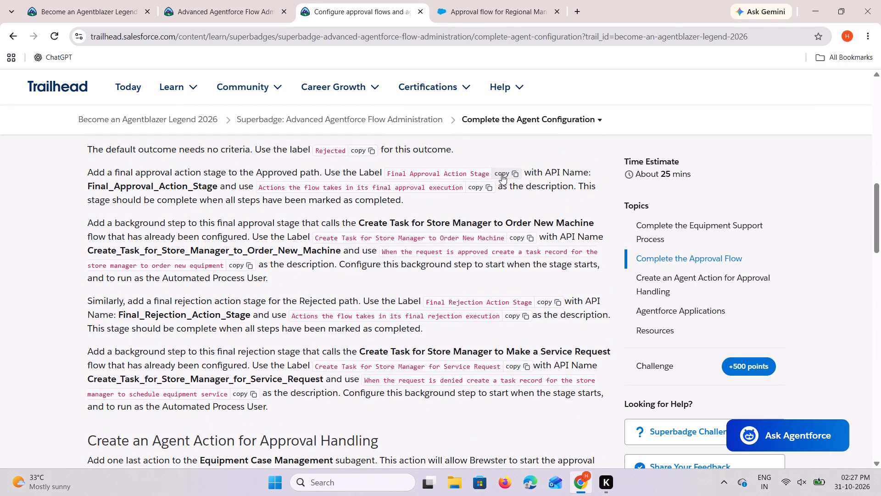
left_click(502, 175)
left_click(490, 0)
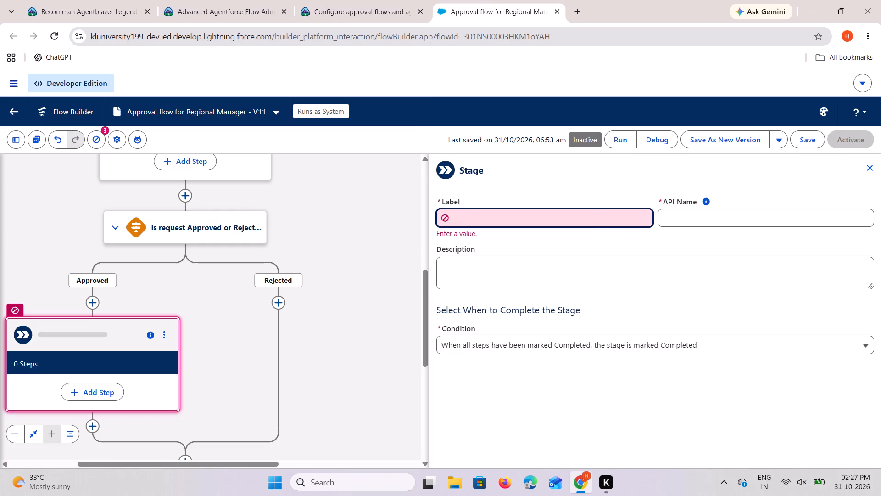
right_click(462, 212)
left_click(483, 341)
left_click(678, 215)
Copy "Actions the flow takes in its final approval execution" from the Trailhead instructions as the stage's description, and close the stage's settings.
left_click(384, 0)
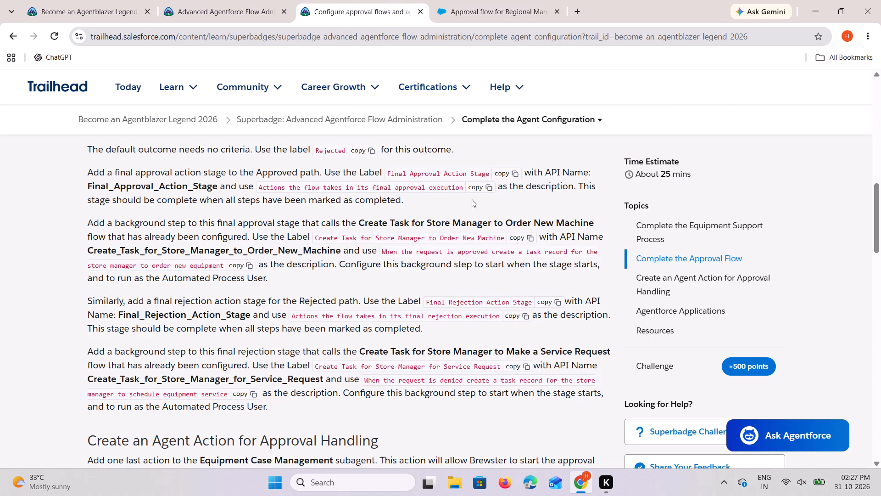
left_click(486, 188)
left_click(503, 0)
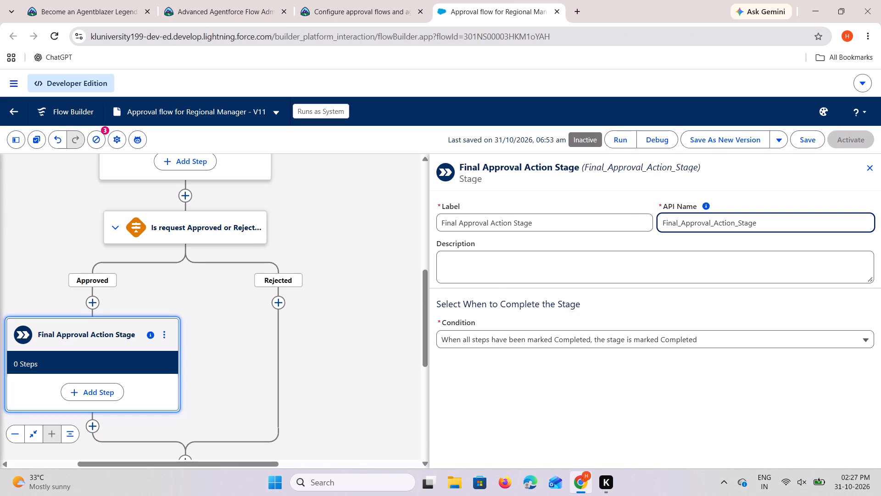
right_click(495, 260)
left_click(536, 328)
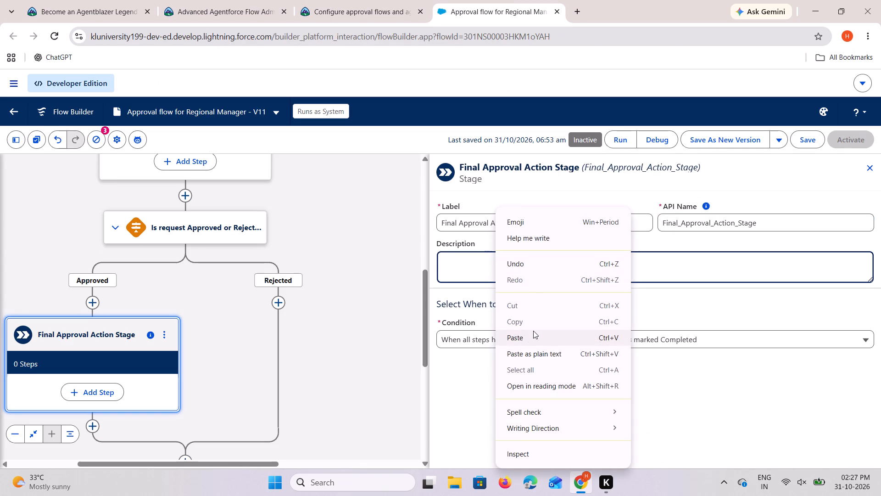
left_click(533, 331)
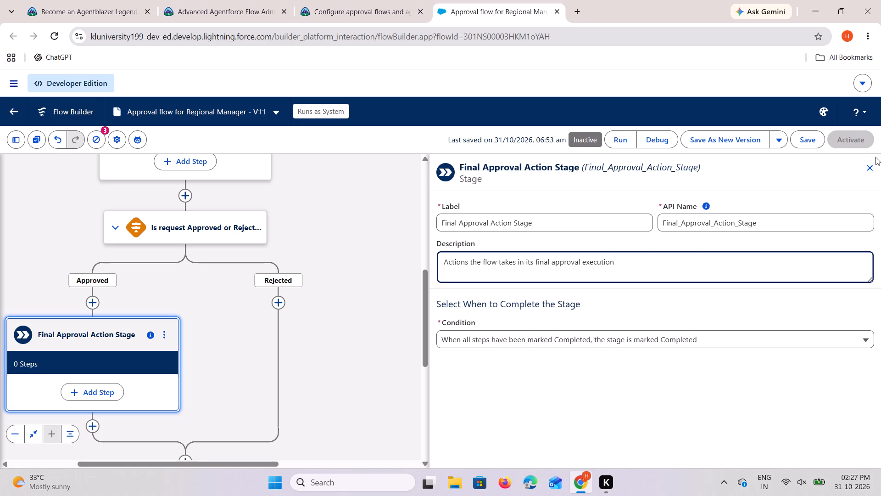
left_click(867, 165)
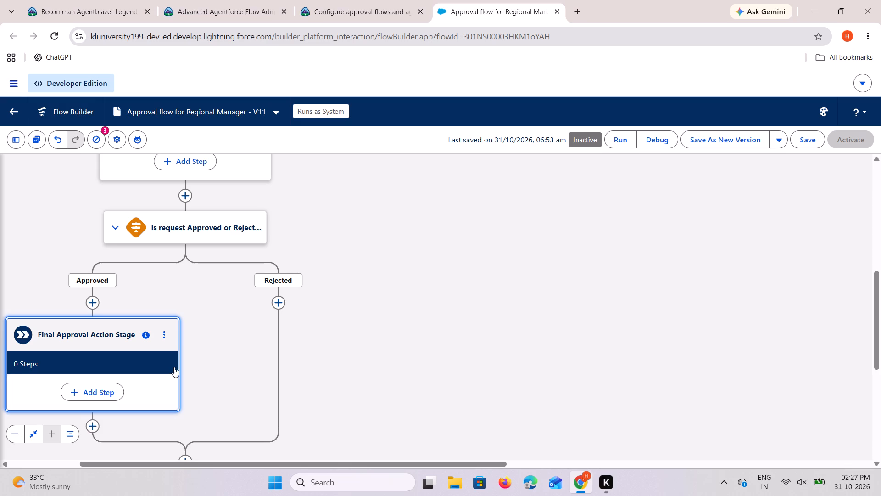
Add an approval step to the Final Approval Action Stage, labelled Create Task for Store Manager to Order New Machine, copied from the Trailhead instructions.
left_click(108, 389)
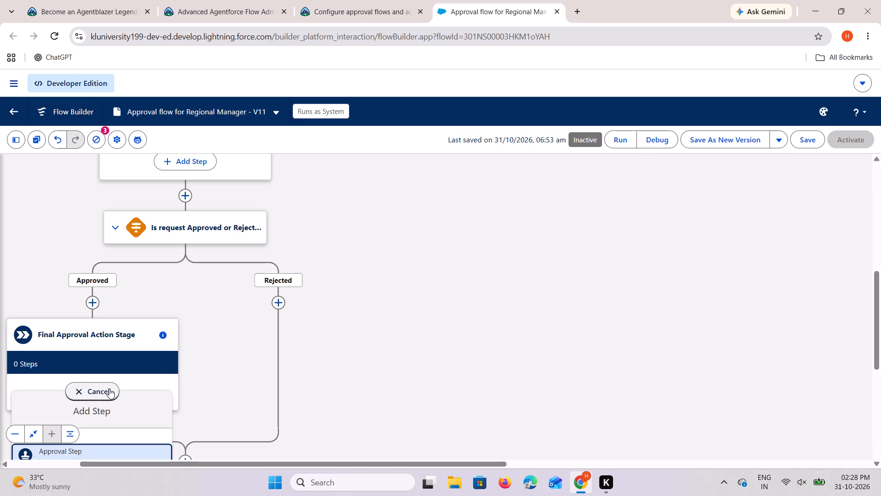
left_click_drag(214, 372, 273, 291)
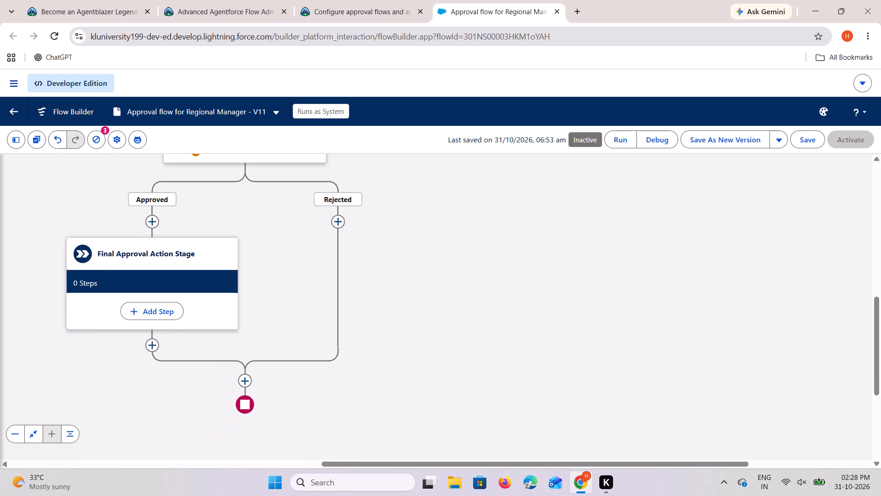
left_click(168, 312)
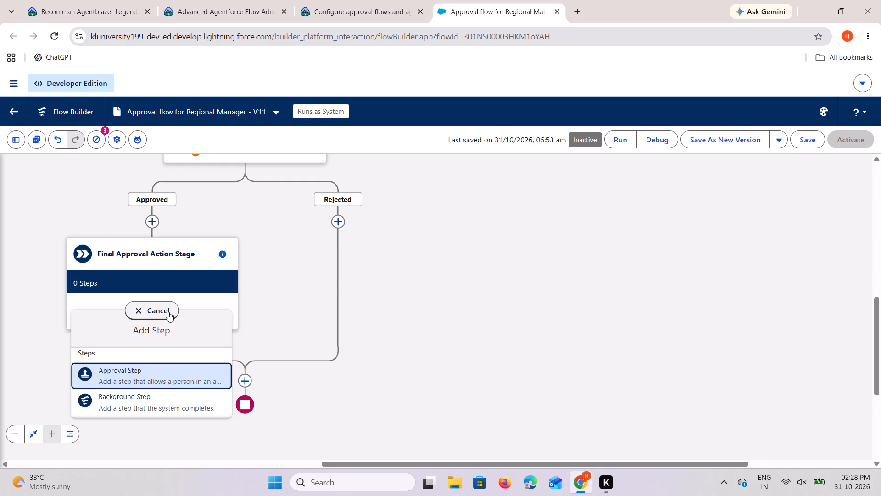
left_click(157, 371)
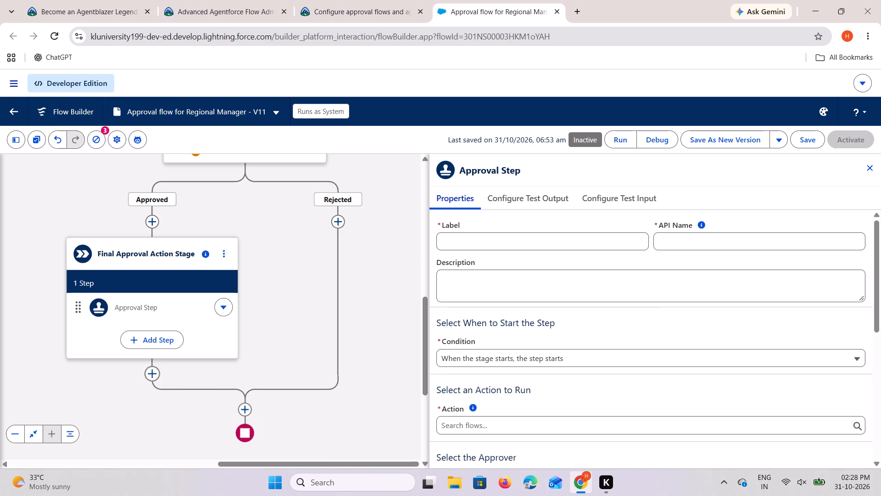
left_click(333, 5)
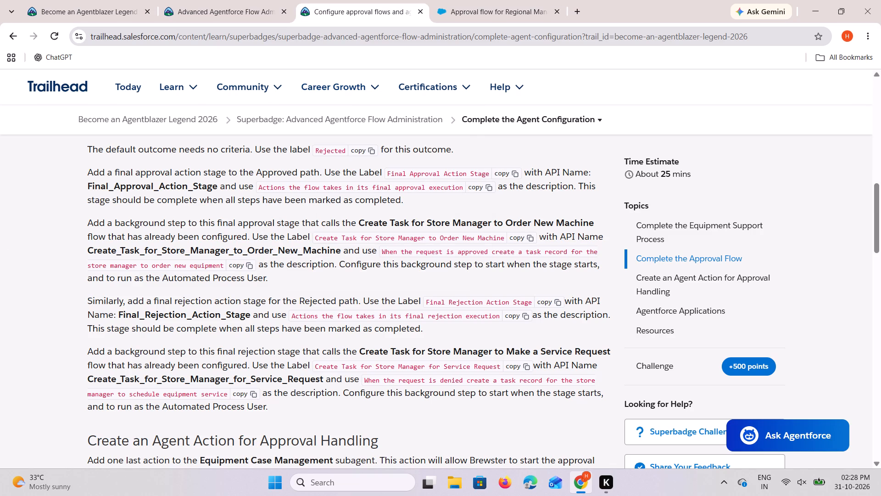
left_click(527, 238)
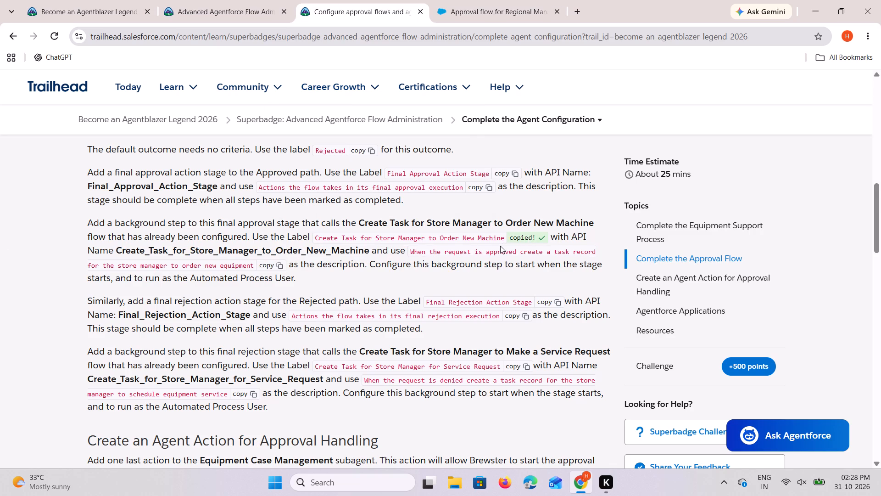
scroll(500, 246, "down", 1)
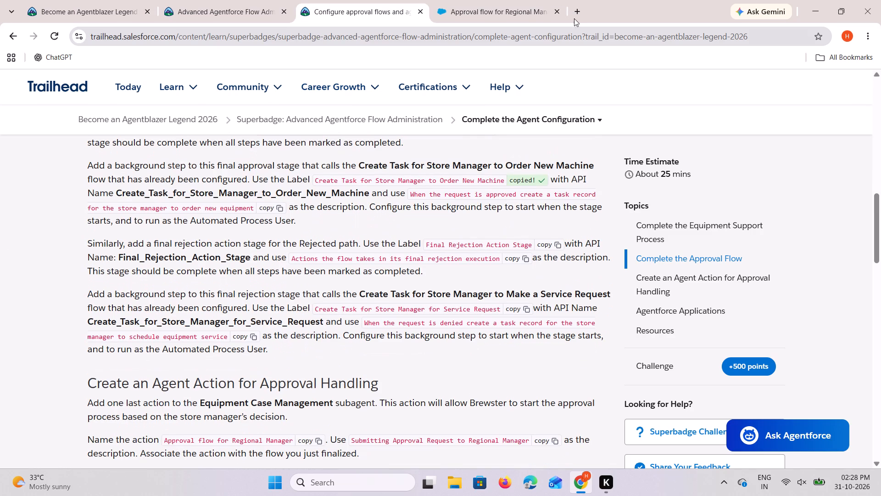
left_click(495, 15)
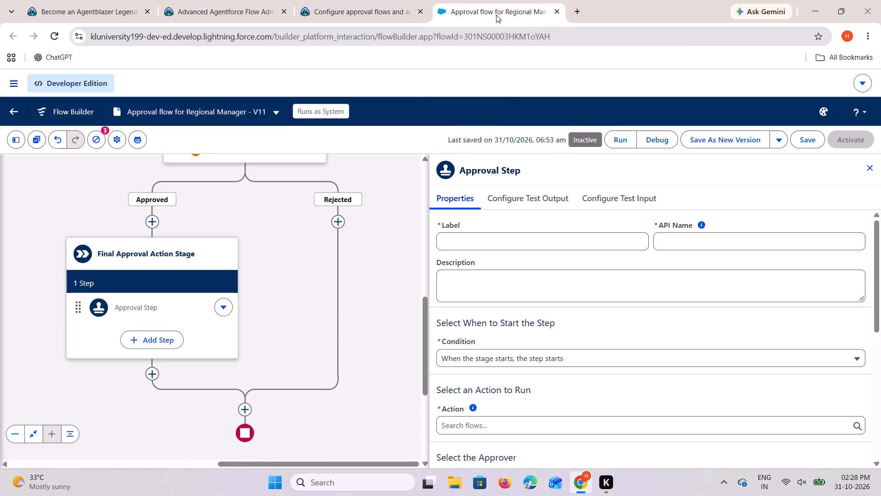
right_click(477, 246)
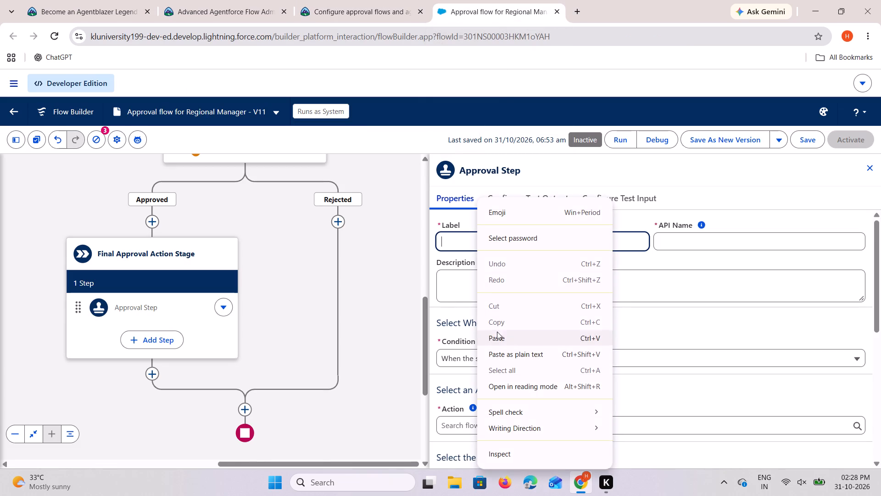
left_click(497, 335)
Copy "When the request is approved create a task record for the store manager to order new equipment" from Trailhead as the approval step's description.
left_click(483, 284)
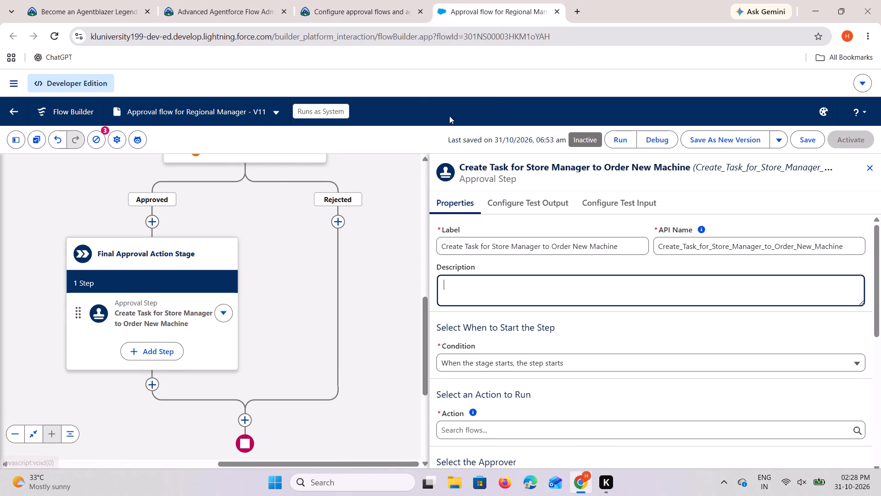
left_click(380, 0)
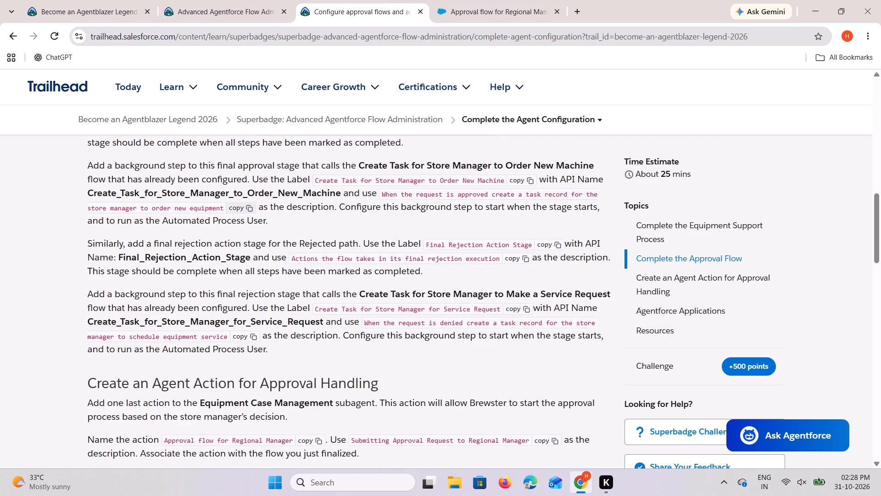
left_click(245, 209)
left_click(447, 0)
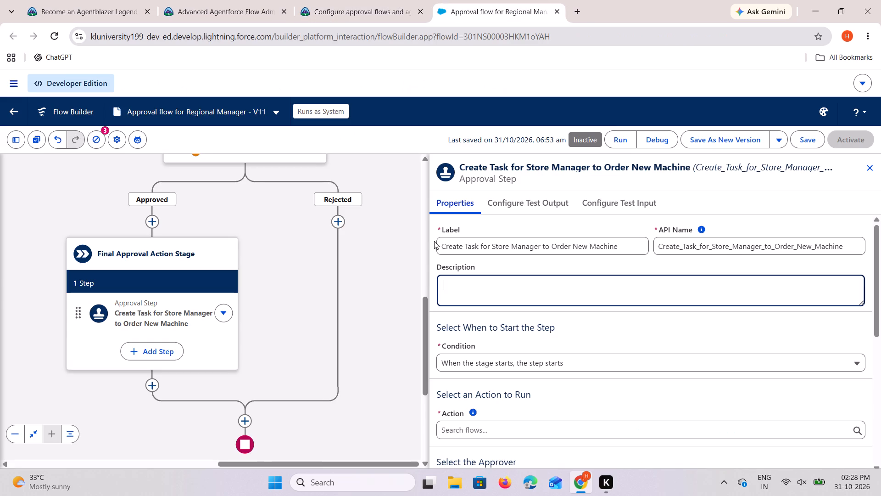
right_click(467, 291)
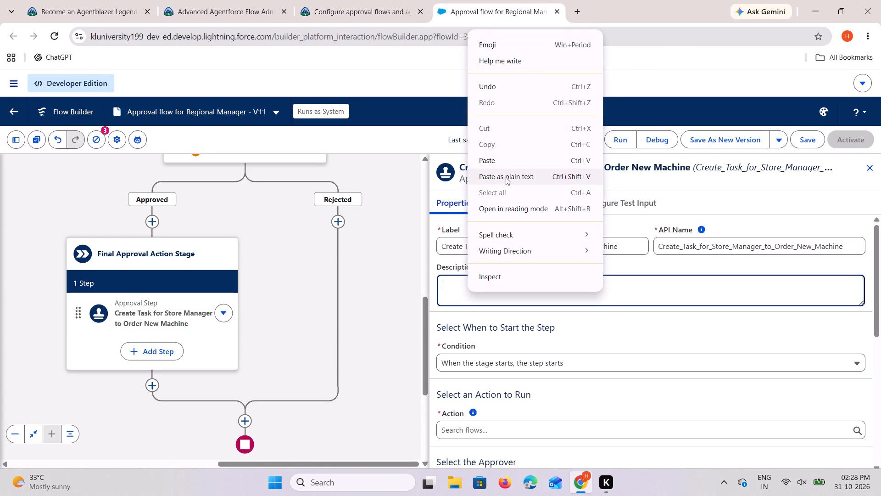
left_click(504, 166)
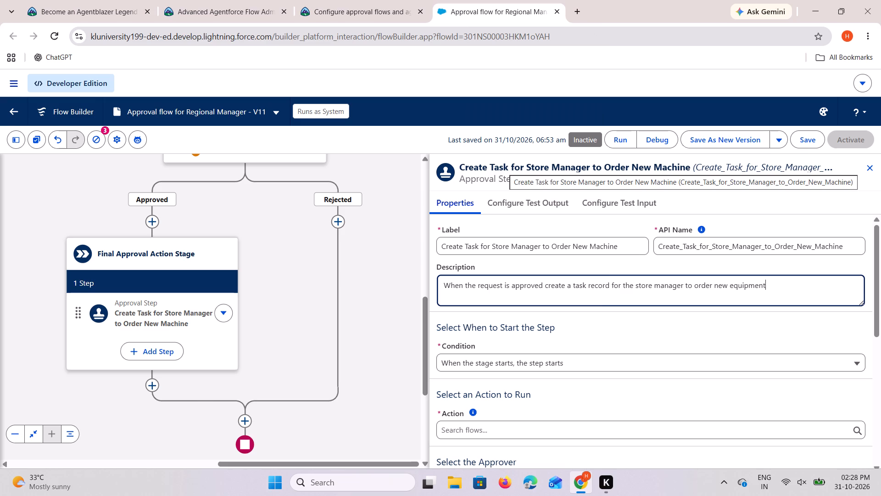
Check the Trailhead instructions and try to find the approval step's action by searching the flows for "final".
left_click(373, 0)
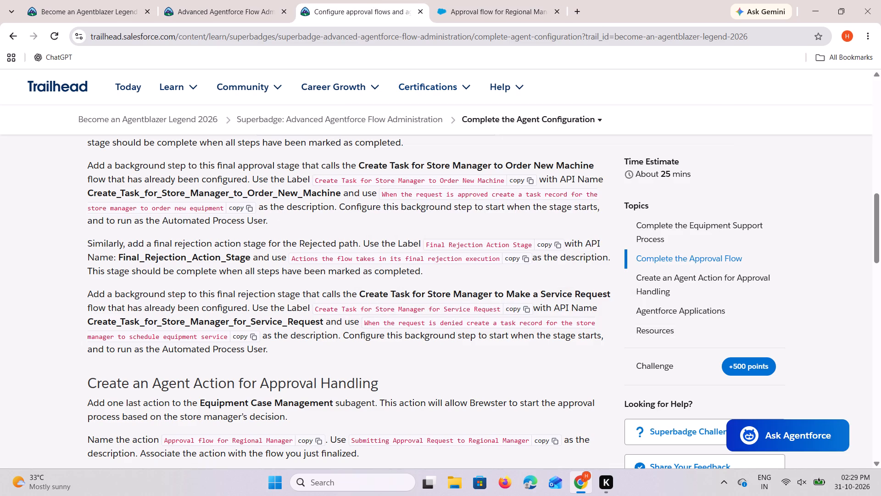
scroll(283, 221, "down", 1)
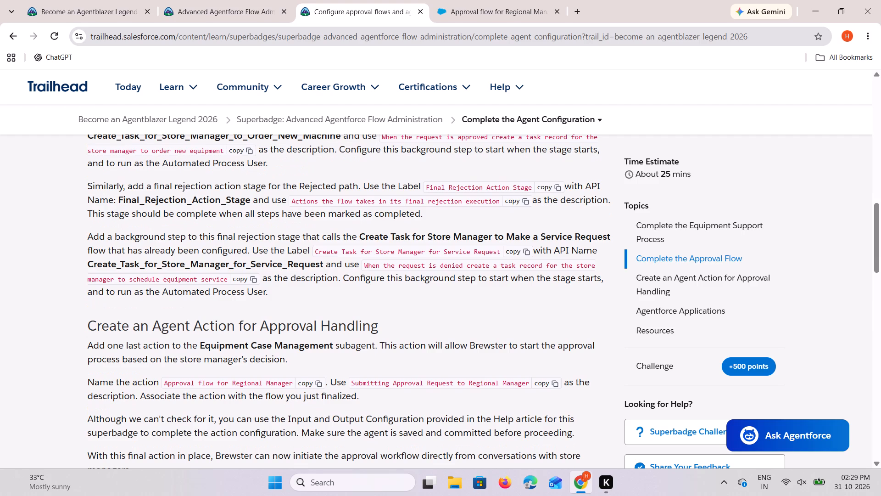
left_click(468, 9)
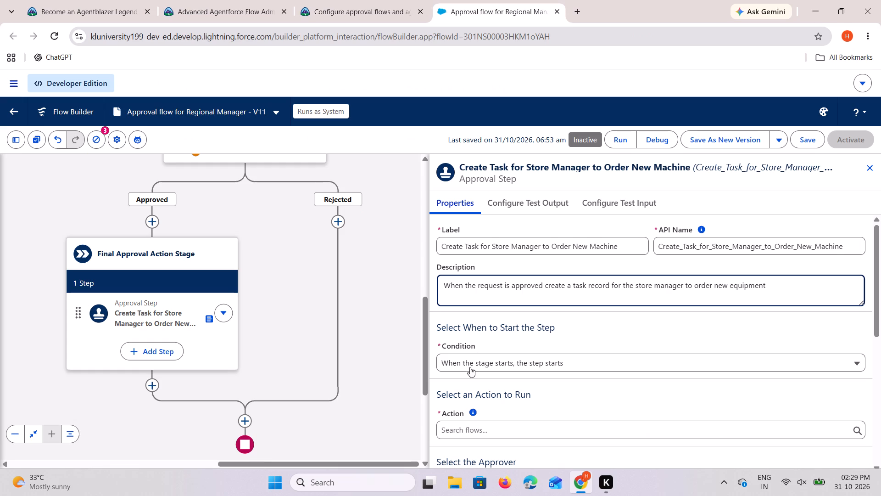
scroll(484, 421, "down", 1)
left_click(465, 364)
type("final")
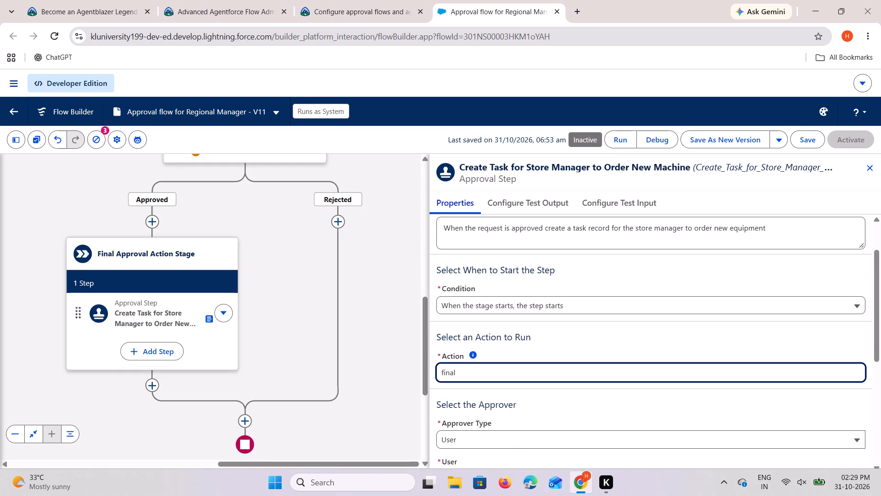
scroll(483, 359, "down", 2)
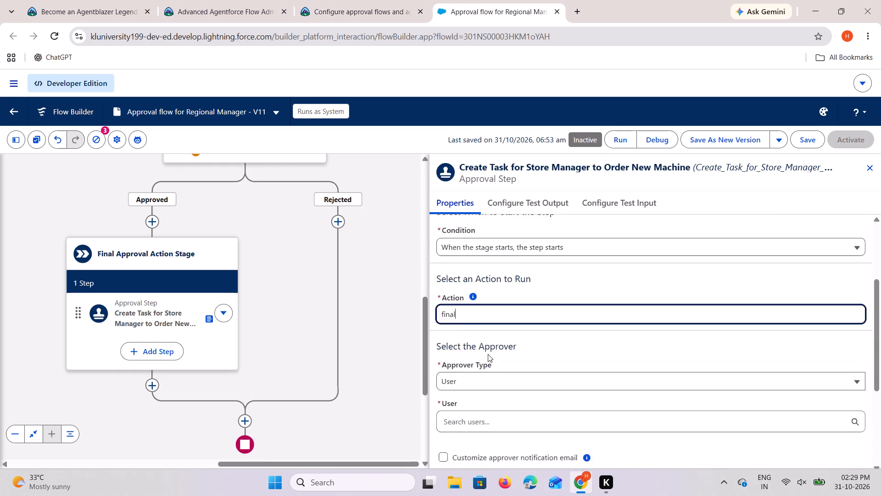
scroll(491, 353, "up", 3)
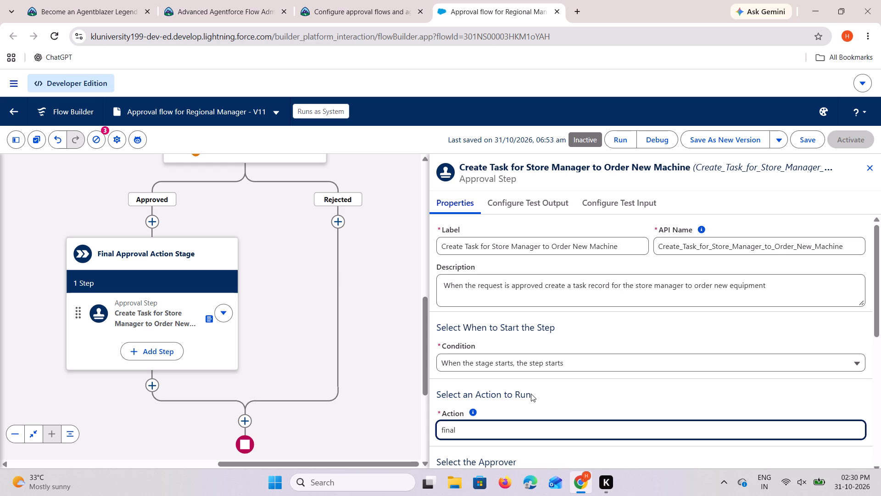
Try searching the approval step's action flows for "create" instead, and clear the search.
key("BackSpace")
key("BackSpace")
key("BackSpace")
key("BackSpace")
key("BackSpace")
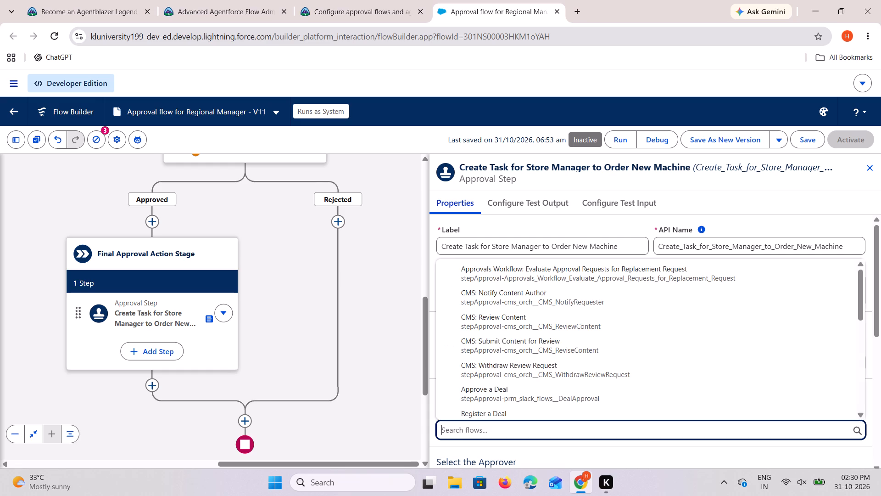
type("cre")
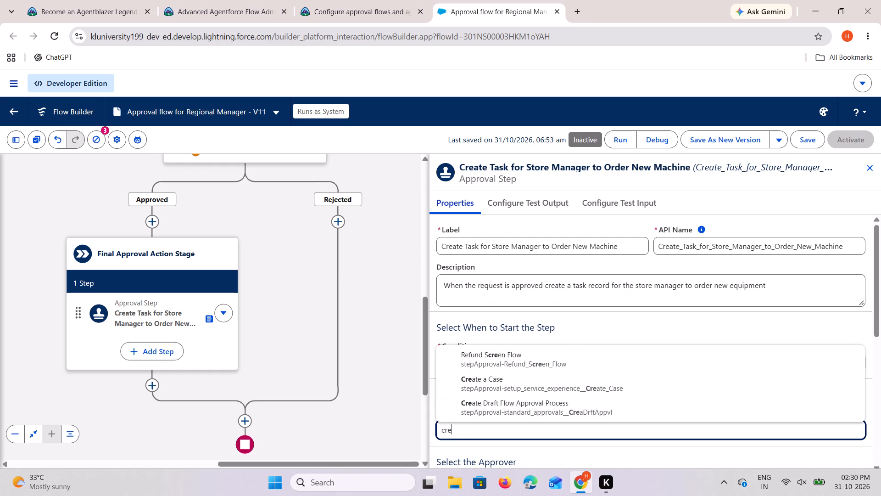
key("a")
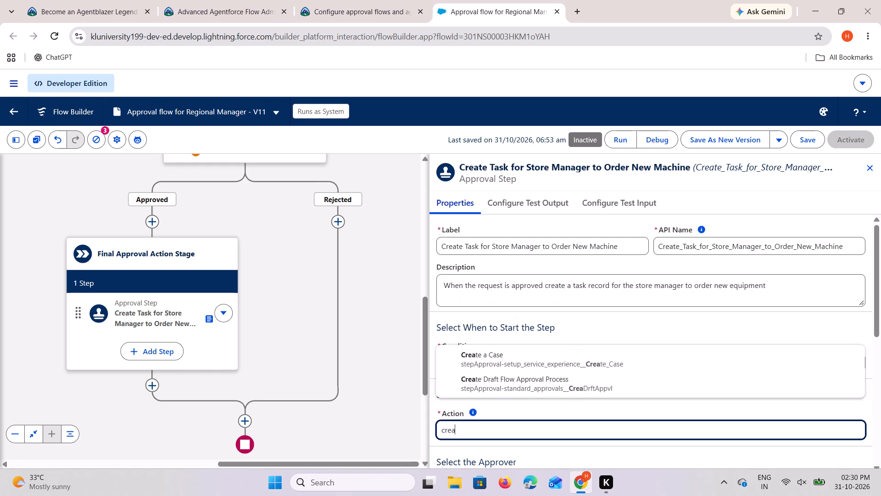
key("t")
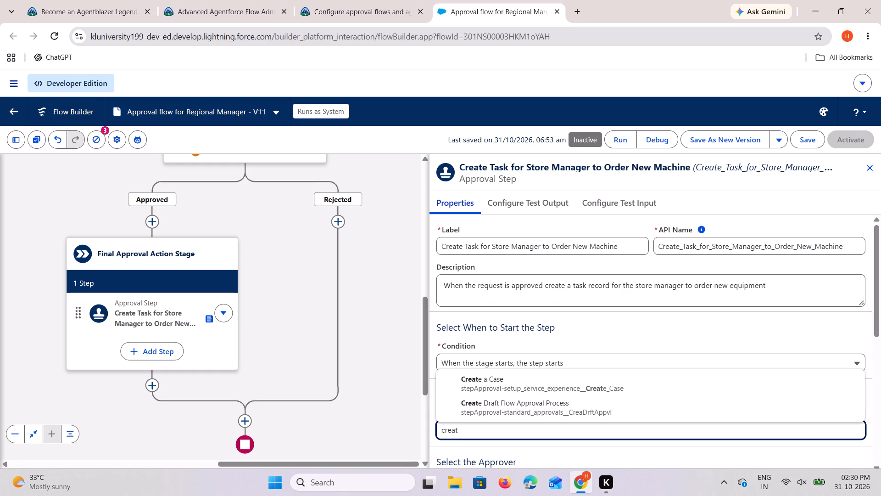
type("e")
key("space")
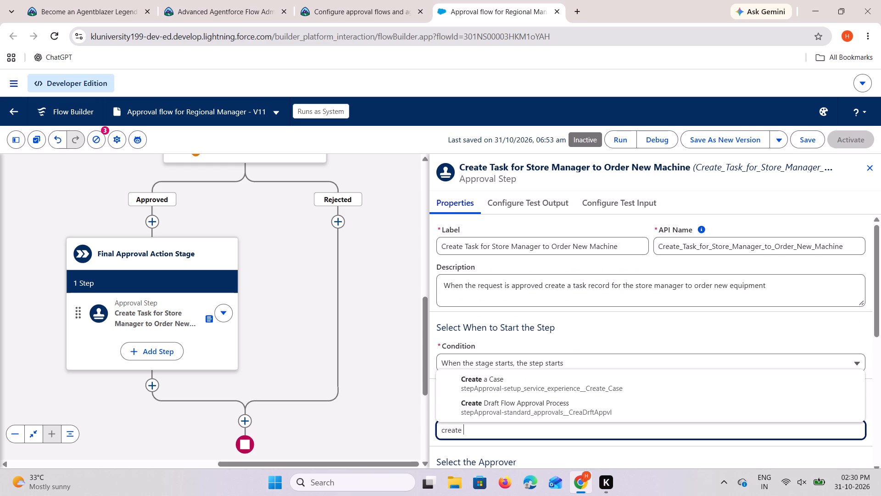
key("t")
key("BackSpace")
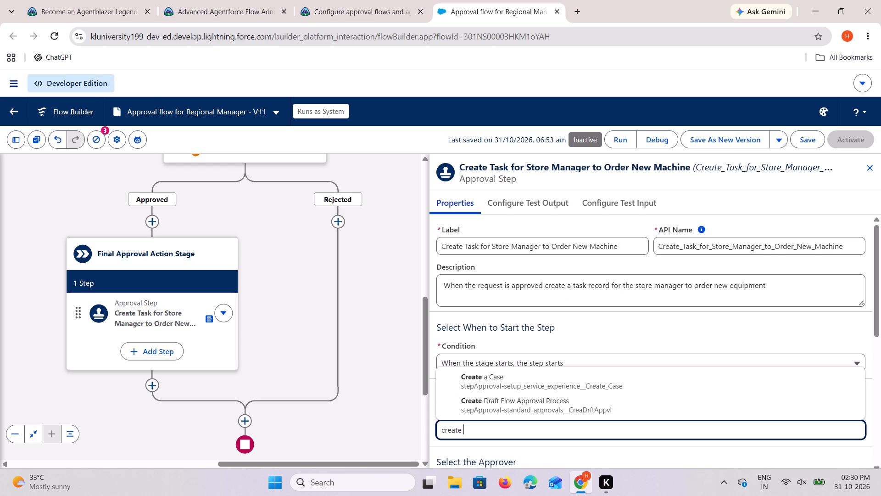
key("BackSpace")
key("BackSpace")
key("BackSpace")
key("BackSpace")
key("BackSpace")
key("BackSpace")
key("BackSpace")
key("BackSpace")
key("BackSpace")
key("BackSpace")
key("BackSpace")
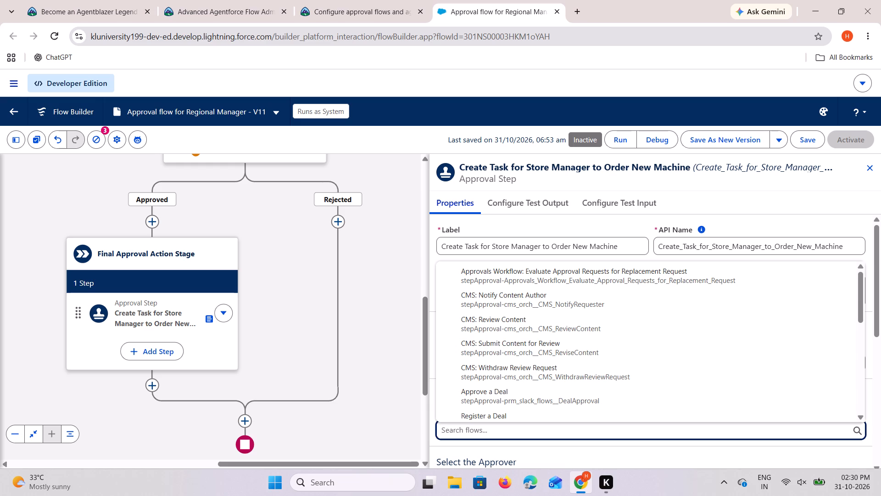
Add a background step to the Final Approval Action Stage, checking it against the Trailhead instructions.
left_click(177, 355)
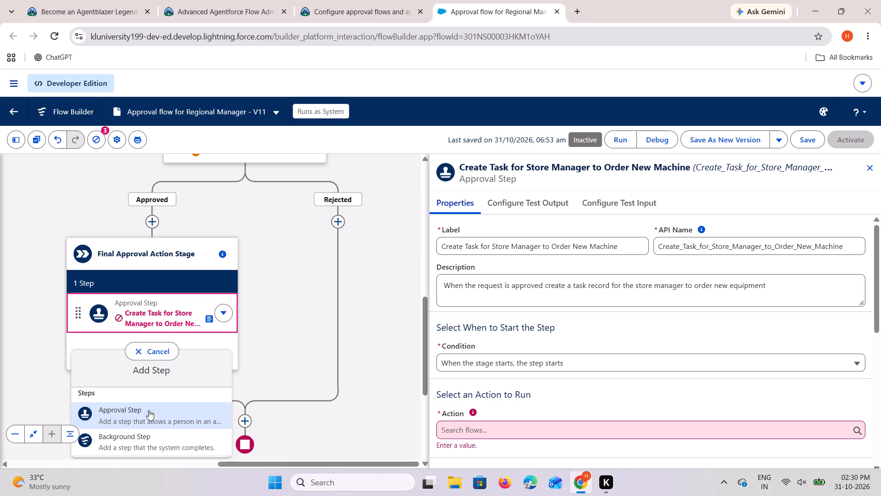
left_click(146, 441)
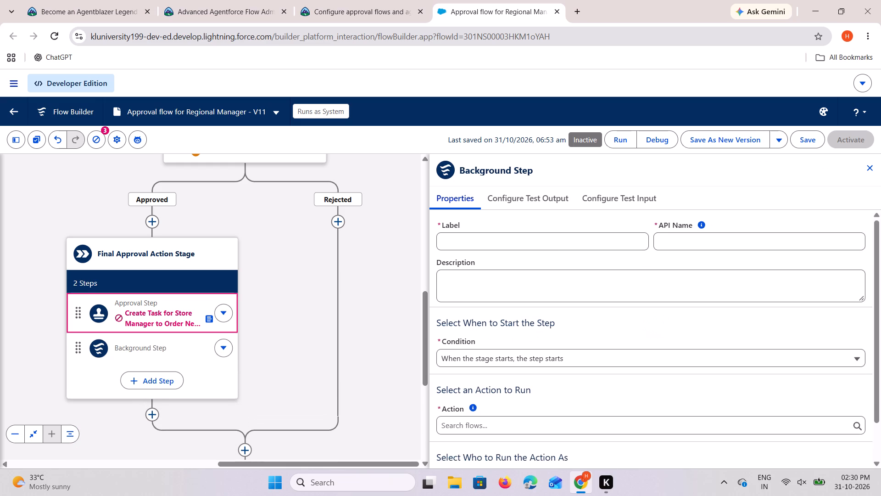
left_click(384, 1)
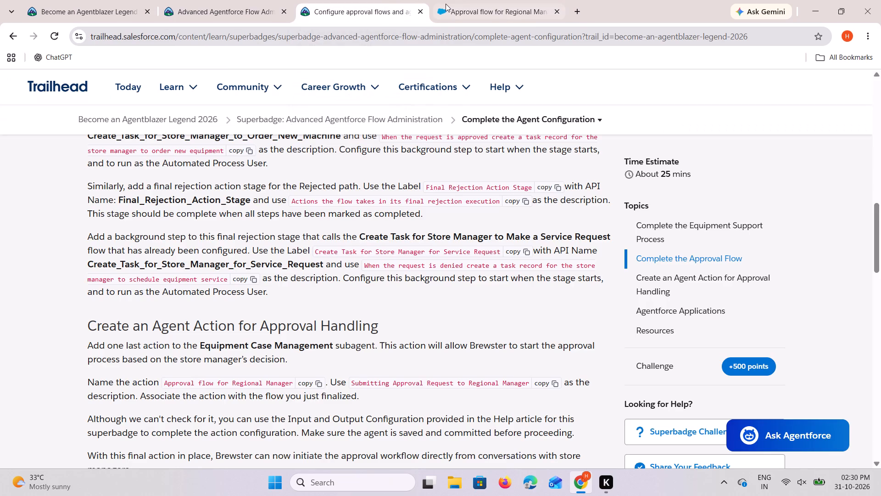
left_click(446, 4)
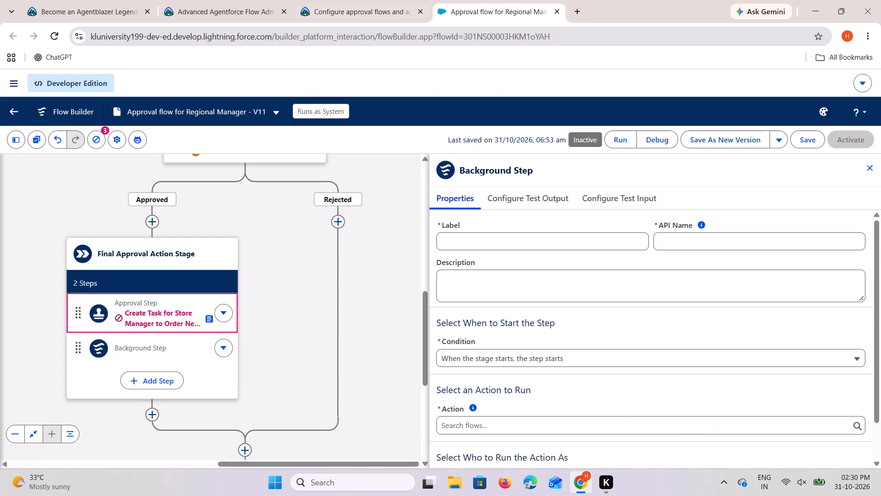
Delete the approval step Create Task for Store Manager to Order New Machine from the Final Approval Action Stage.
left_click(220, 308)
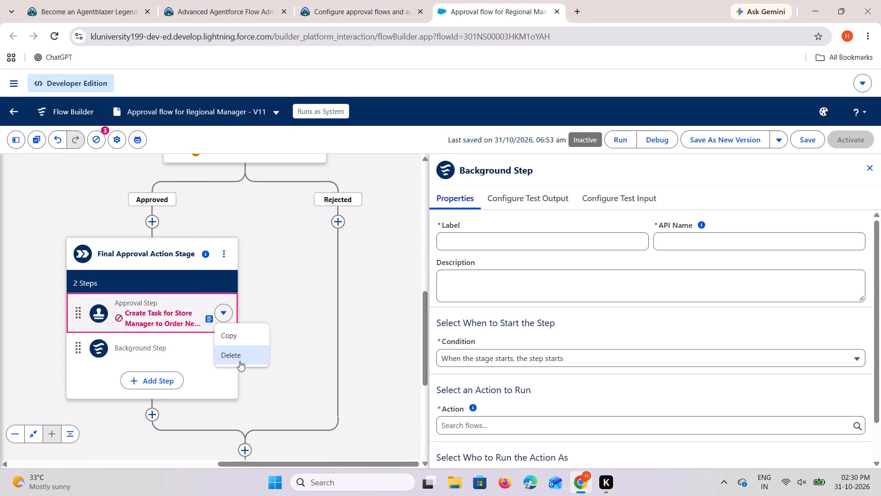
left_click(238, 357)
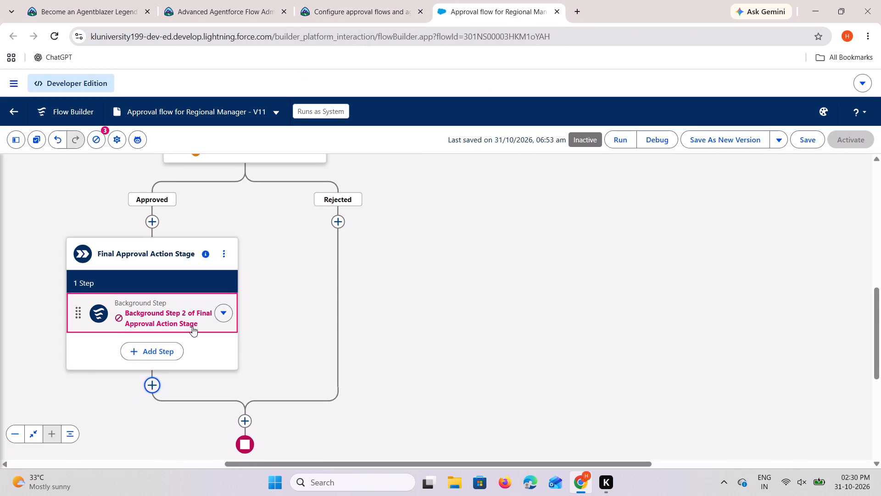
Open the empty background step and copy the label Create Task for Store Manager for Service Request from the Trailhead instructions.
left_click(183, 318)
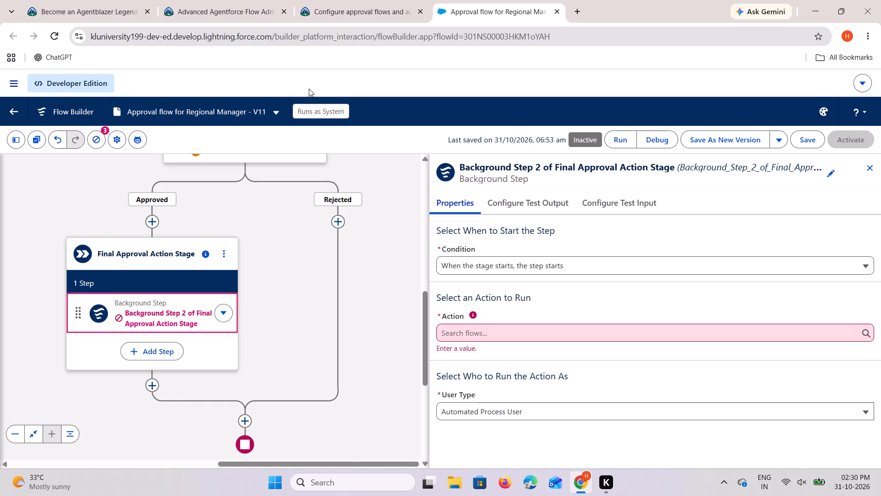
left_click(397, 0)
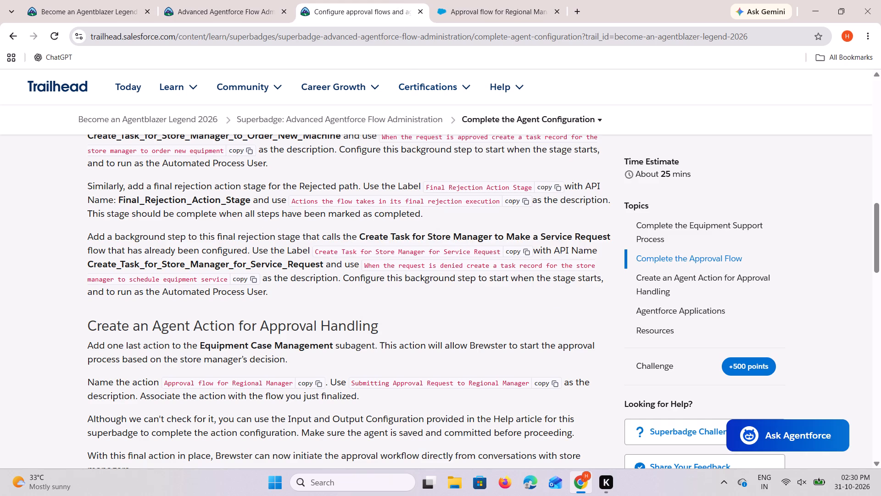
left_click(513, 251)
left_click(468, 9)
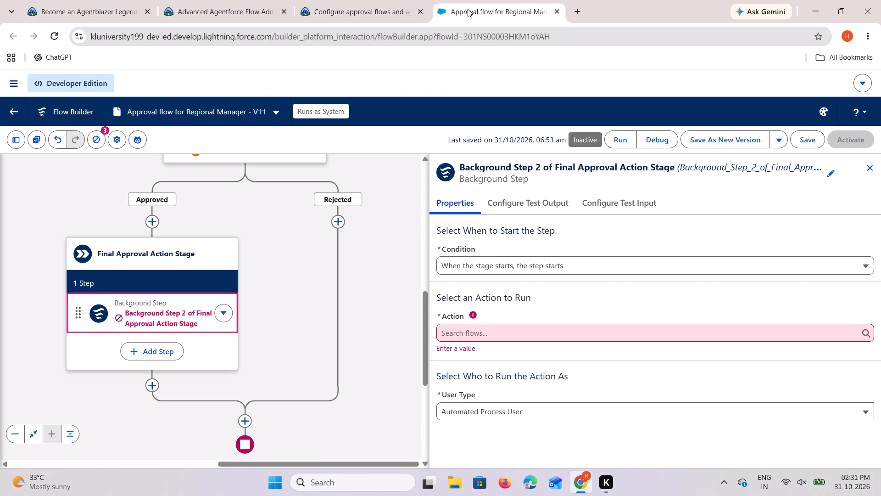
Delete the unconfigured Background Step 2 from the Final Approval Action Stage.
scroll(473, 288, "up", 16)
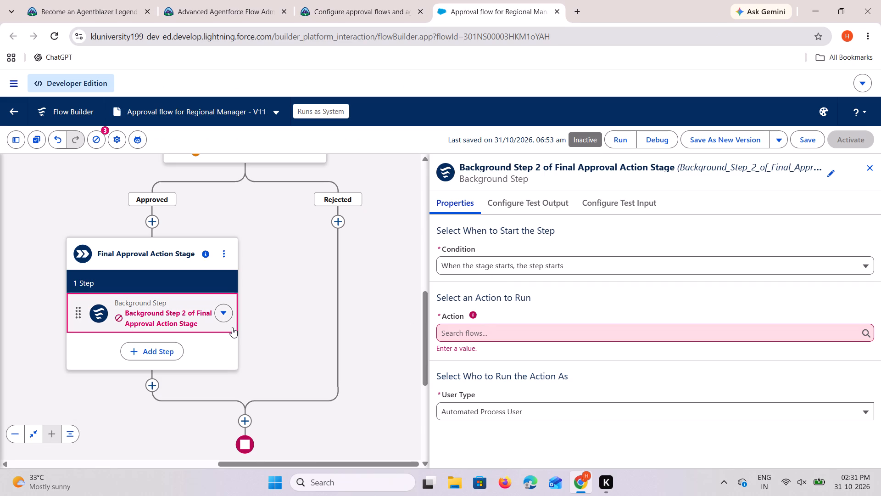
left_click(228, 314)
left_click(236, 360)
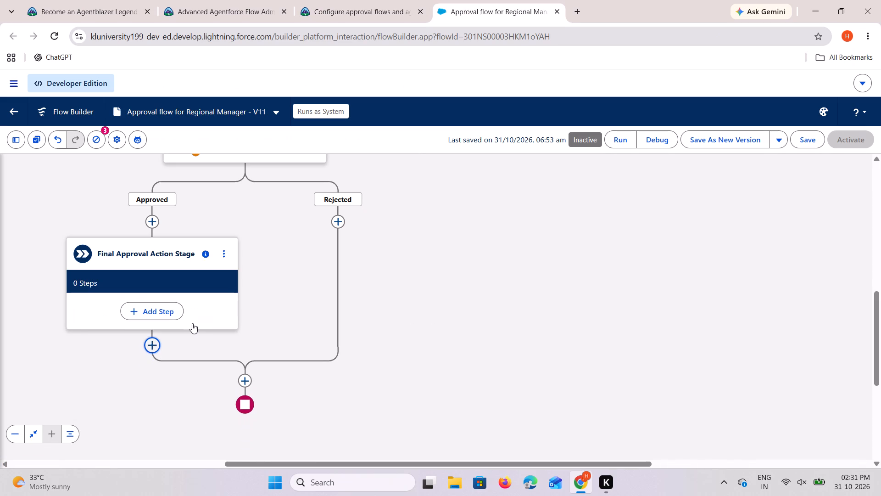
Add a background step labelled Create Task for Store Manager for Service Request to the Final Approval Action Stage.
left_click(155, 307)
left_click(178, 406)
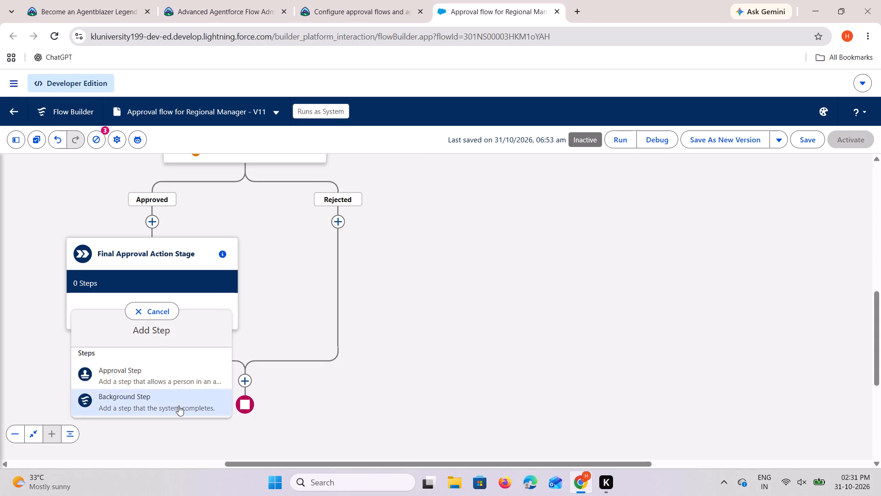
right_click(487, 242)
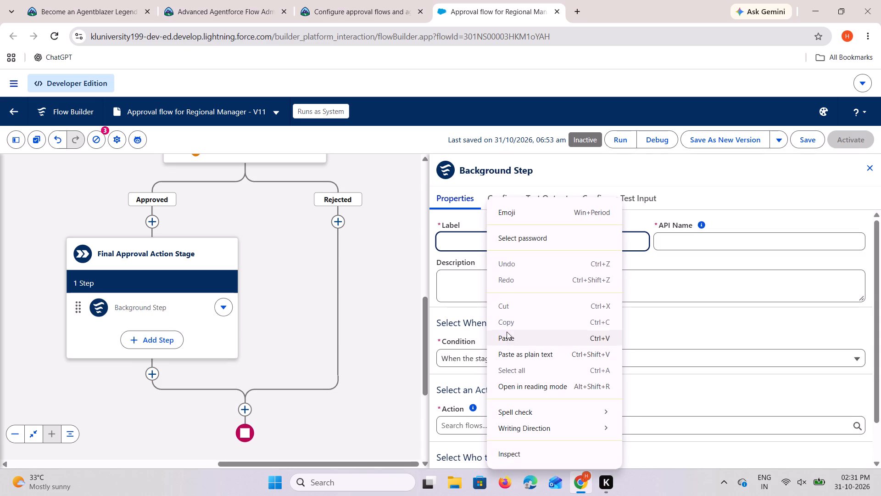
left_click(509, 337)
left_click(669, 236)
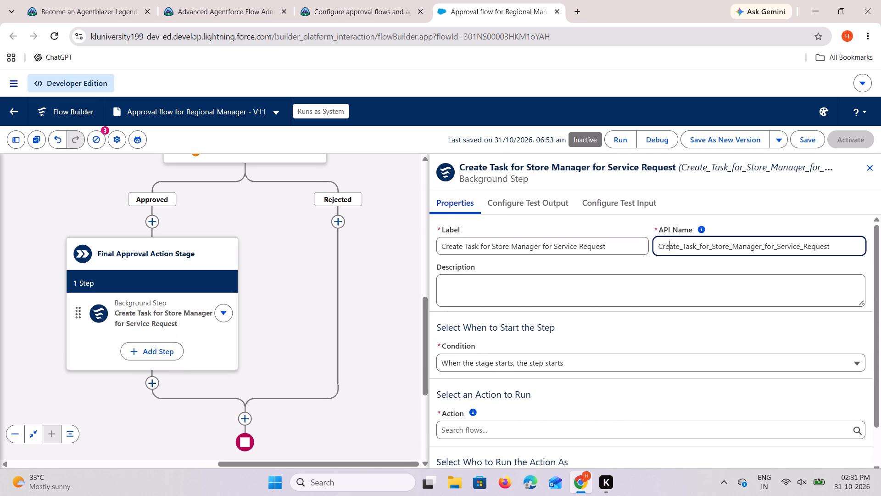
Describe the background step as "When the request is denied create a task record for the store manager to schedule equipment service", copied from Trailhead.
left_click(493, 297)
left_click(344, 0)
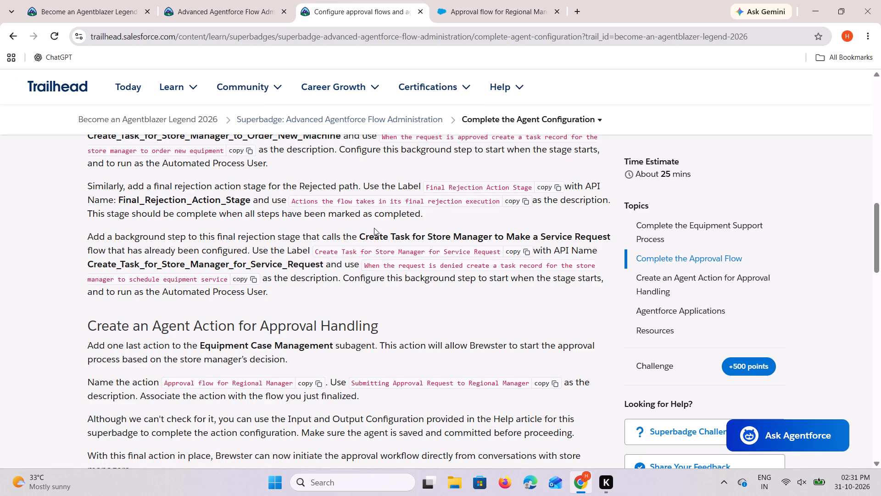
left_click(499, 0)
left_click(389, 5)
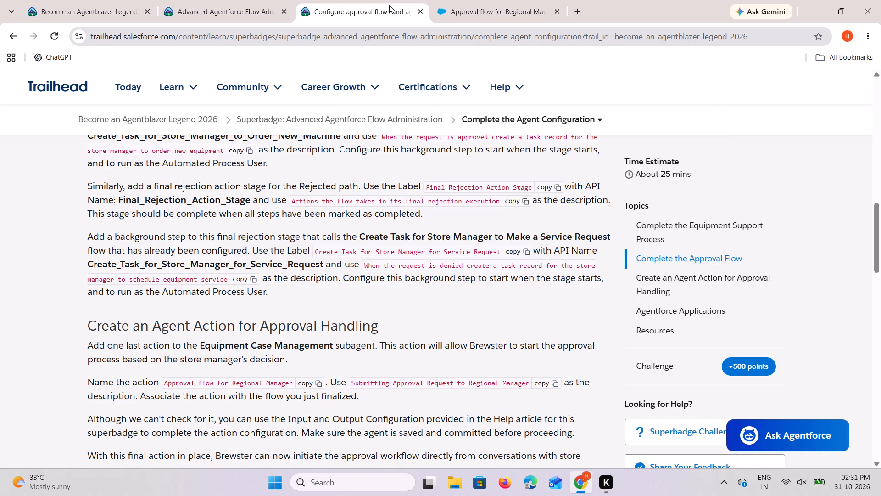
scroll(340, 263, "down", 1)
left_click(253, 219)
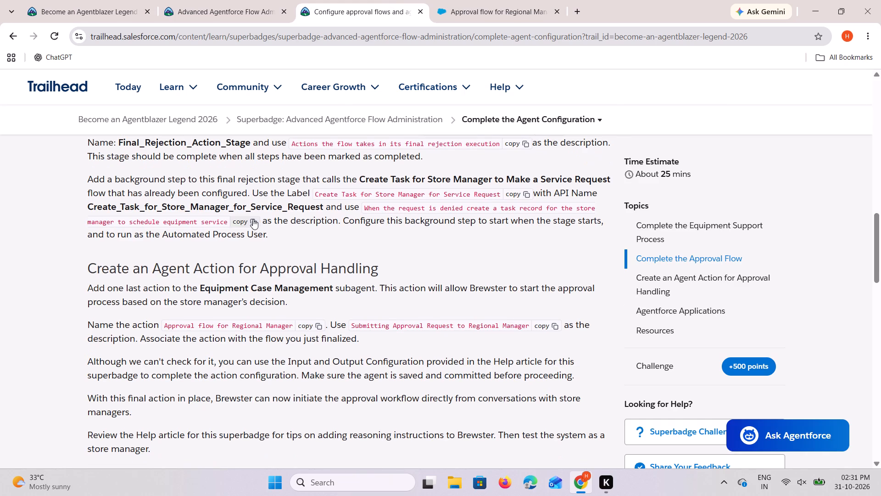
left_click(463, 17)
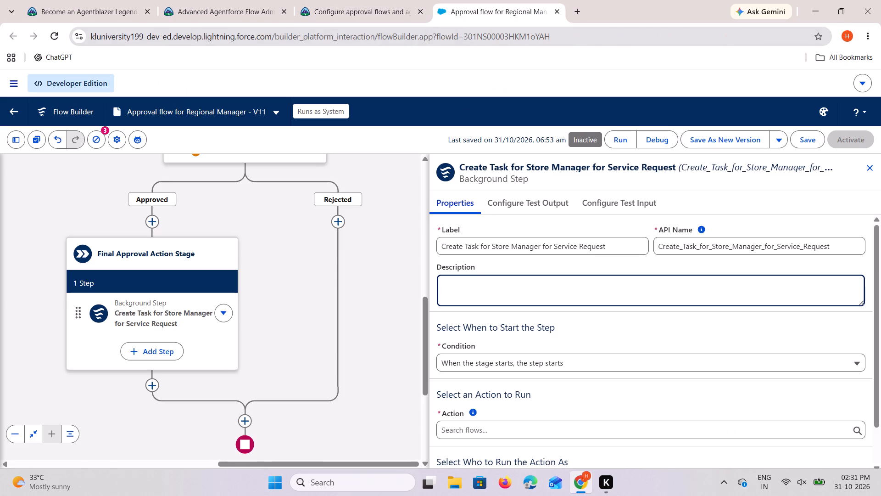
right_click(469, 279)
left_click(519, 153)
Check the Trailhead instructions and set the background step's action to the flow Create Task for Store Manager to Order New Machine.
left_click(379, 0)
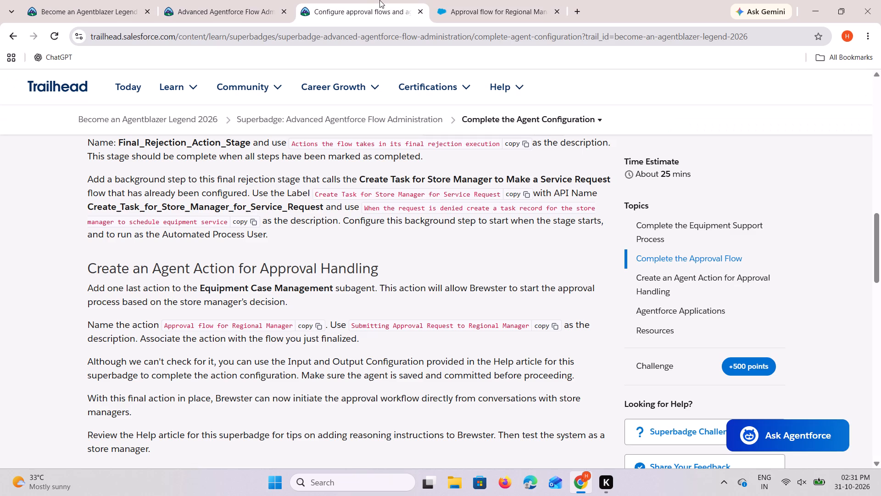
scroll(225, 247, "down", 1)
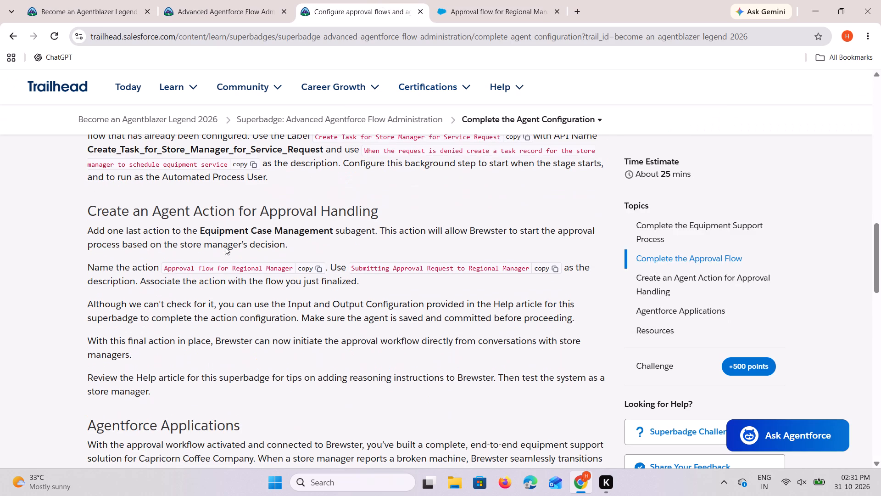
scroll(225, 247, "down", 1)
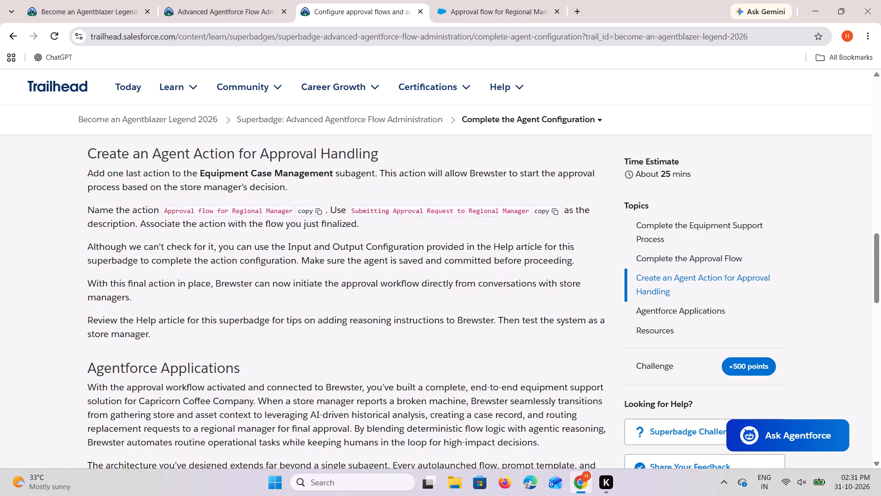
left_click(486, 0)
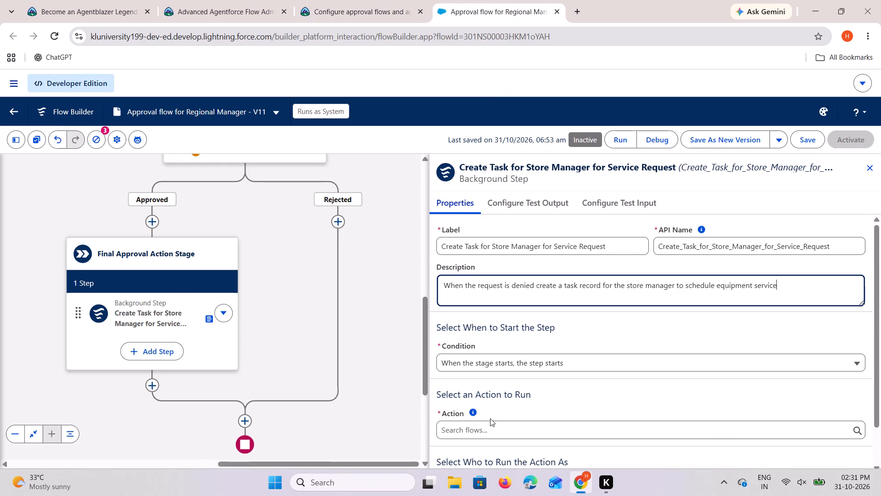
scroll(490, 418, "down", 1)
left_click(484, 390)
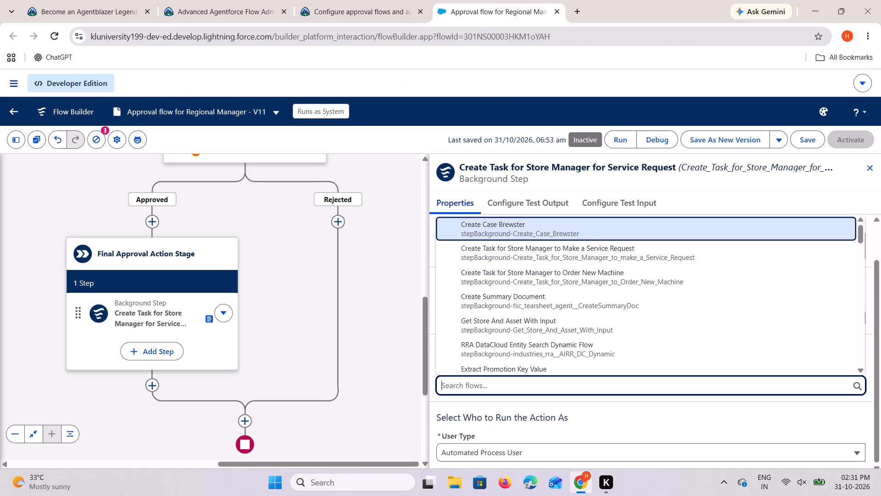
type("crea")
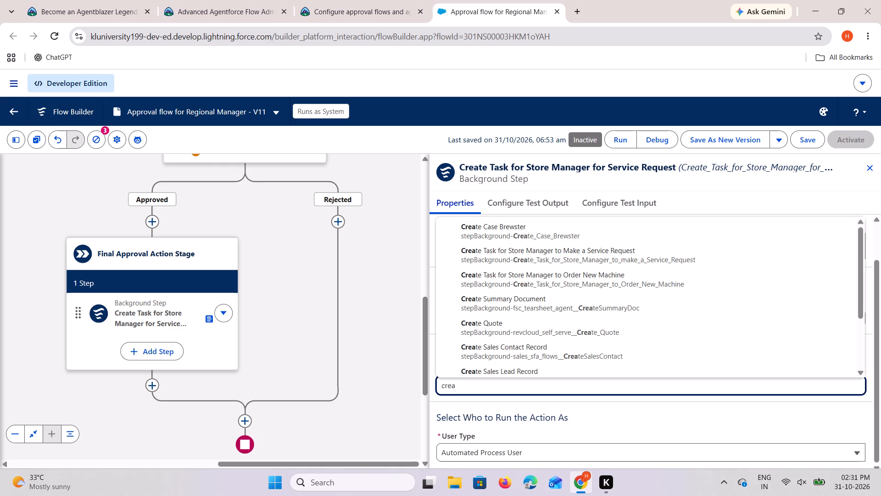
left_click(568, 280)
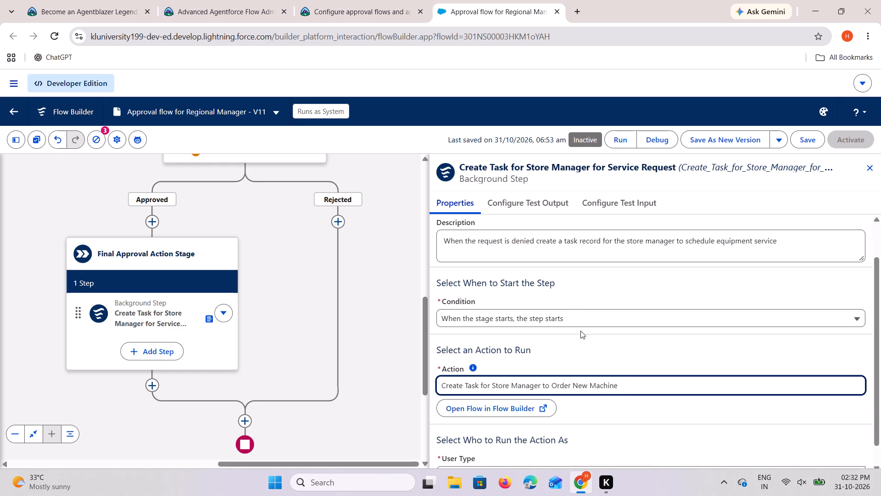
left_click(872, 166)
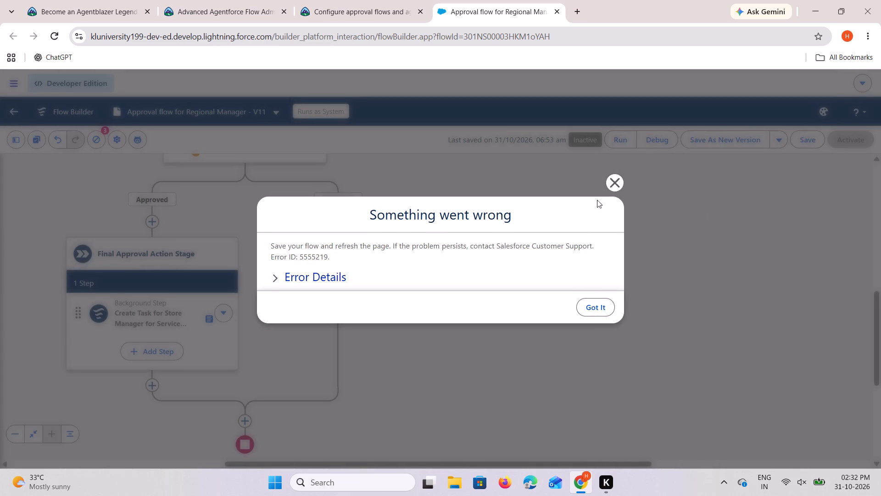
left_click(616, 181)
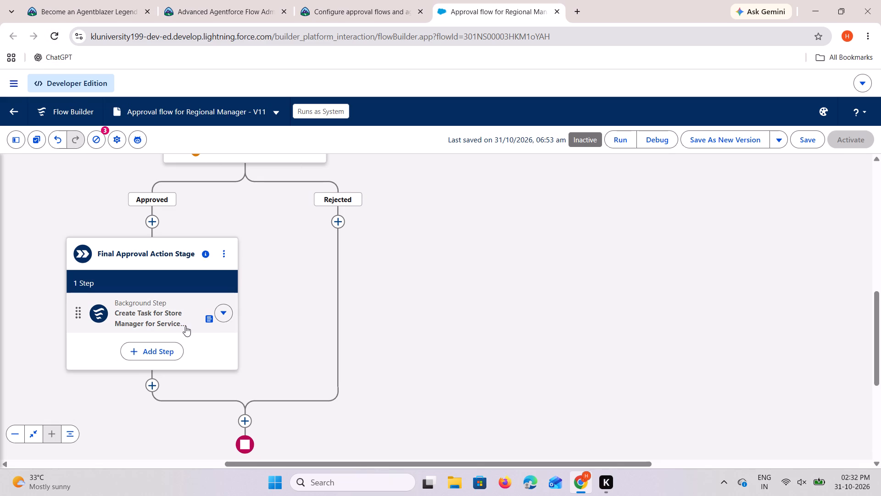
Review the start condition, action and user type of the background step in the Final Approval Action Stage.
left_click(148, 320)
scroll(526, 408, "down", 1)
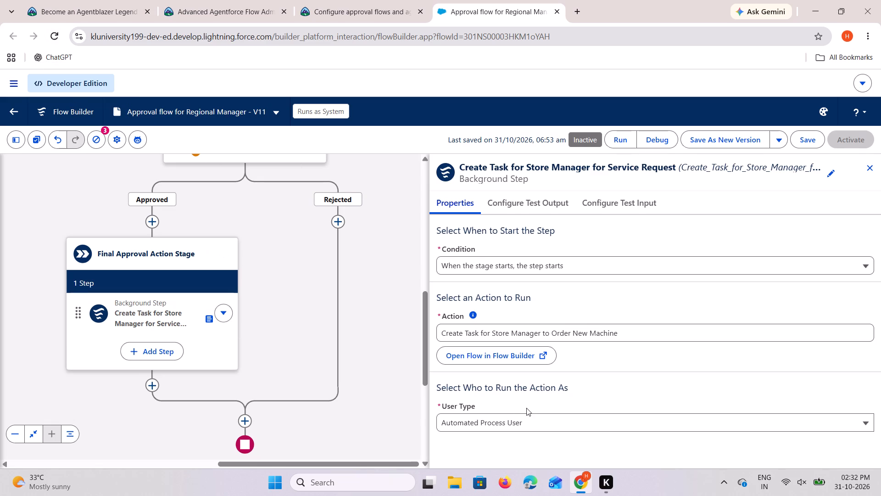
scroll(526, 408, "down", 1)
scroll(526, 408, "up", 5)
left_click(871, 168)
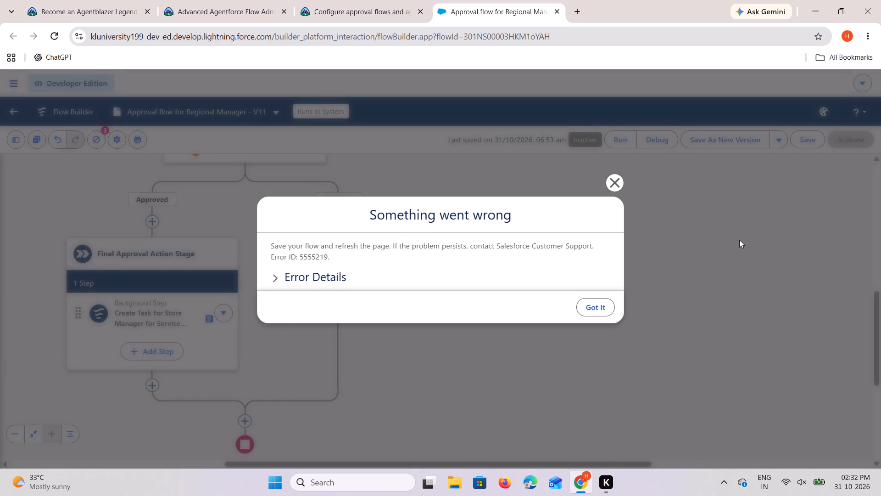
left_click(606, 309)
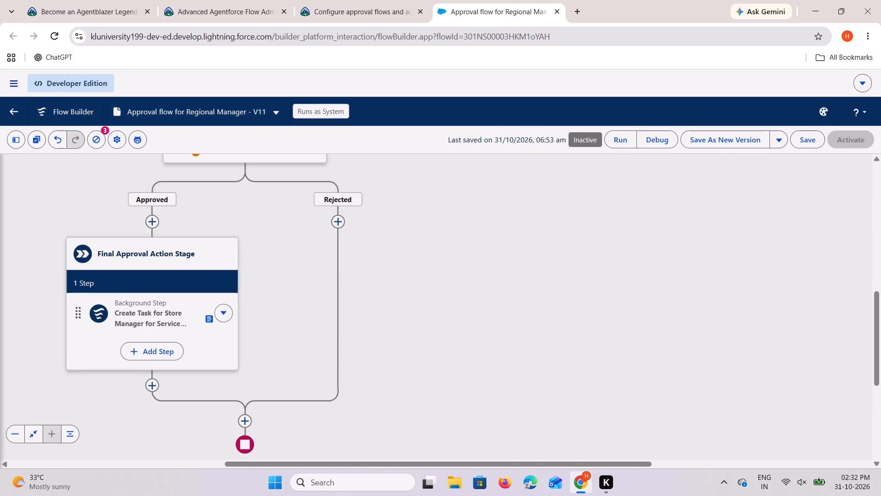
Add a stage to the Rejected path with the label Final Rejection Action Stage, copied from the Trailhead instructions.
left_click(339, 225)
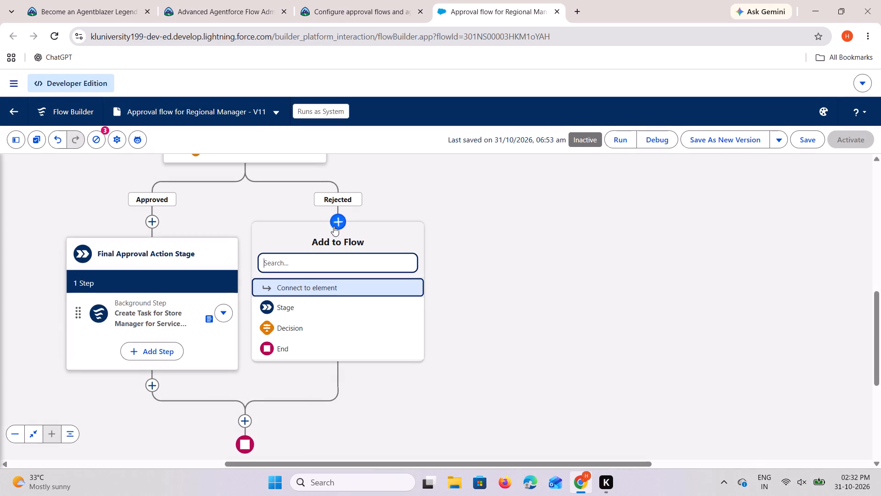
left_click(293, 304)
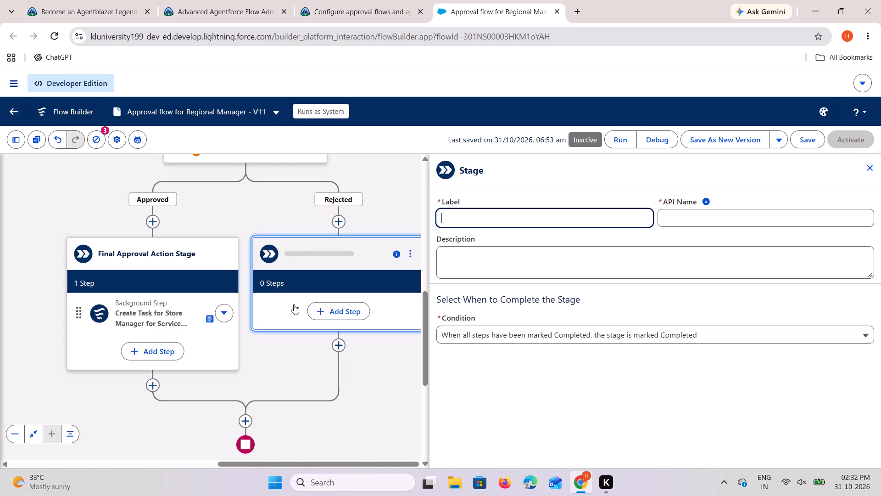
left_click(324, 12)
scroll(179, 294, "up", 1)
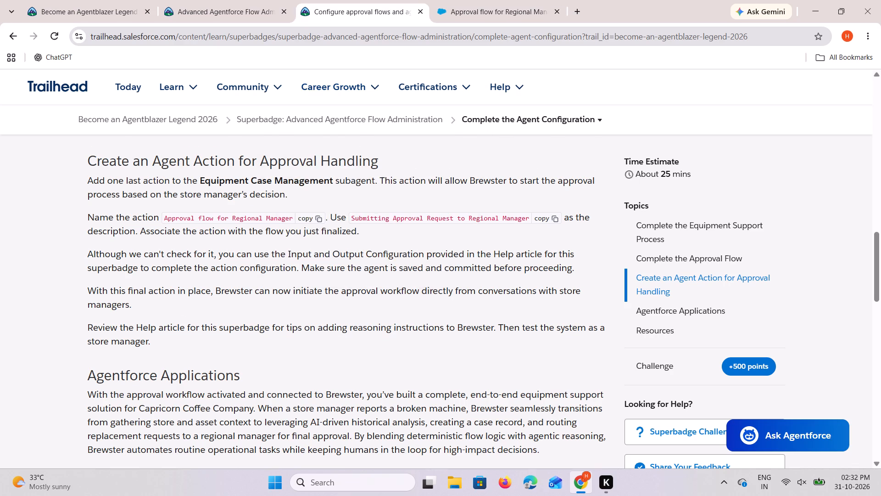
scroll(194, 291, "up", 2)
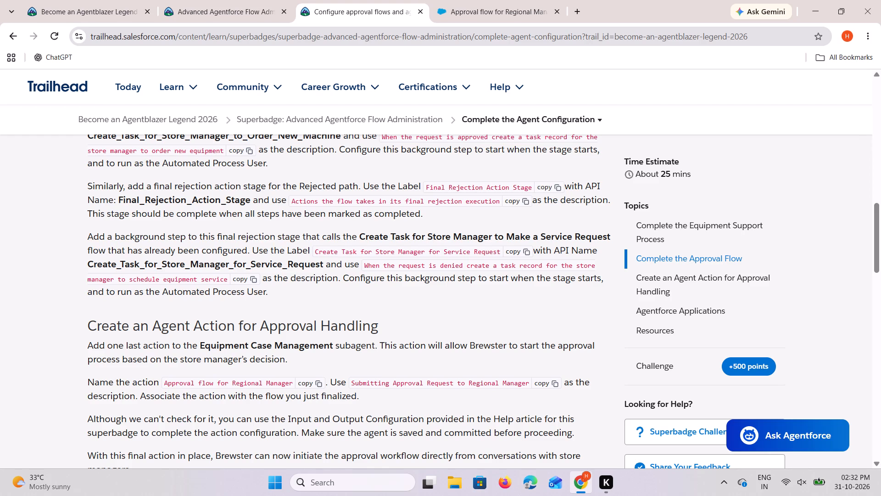
left_click(549, 189)
left_click(492, 0)
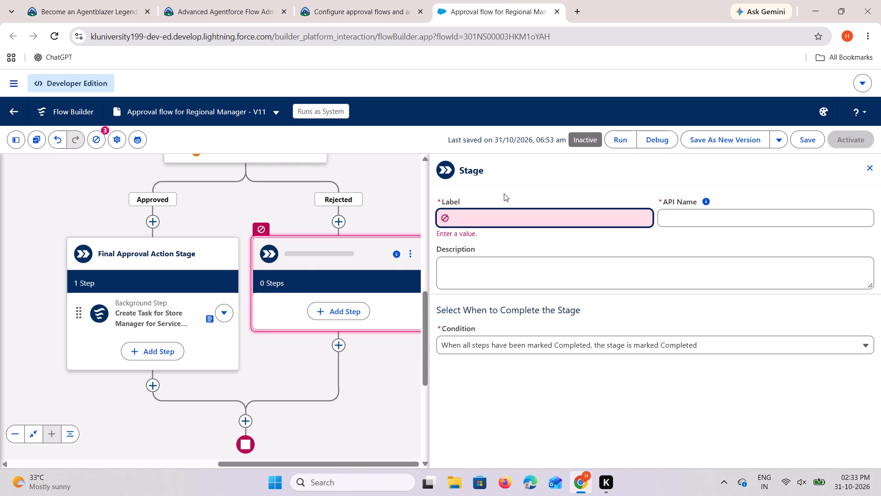
right_click(497, 217)
left_click(519, 334)
left_click(691, 222)
Describe the Final Rejection Action Stage as "Actions the flow takes in its final rejection execution", copied from Trailhead.
left_click(383, 0)
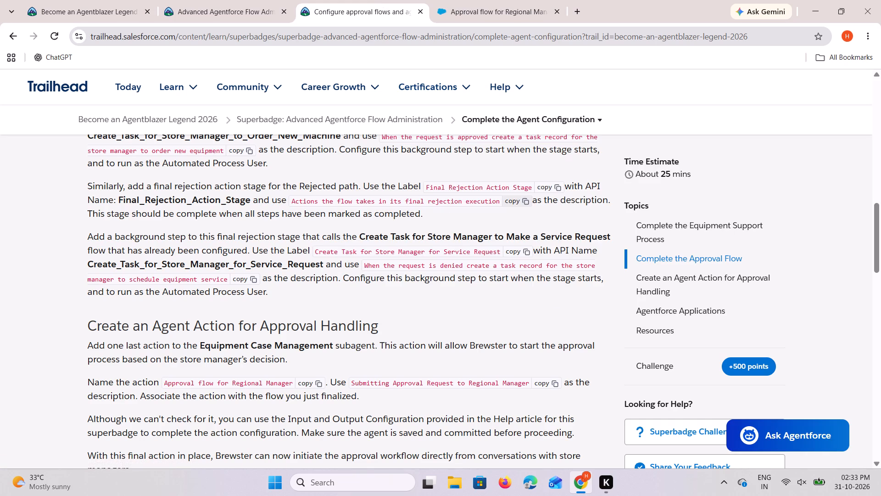
left_click(519, 203)
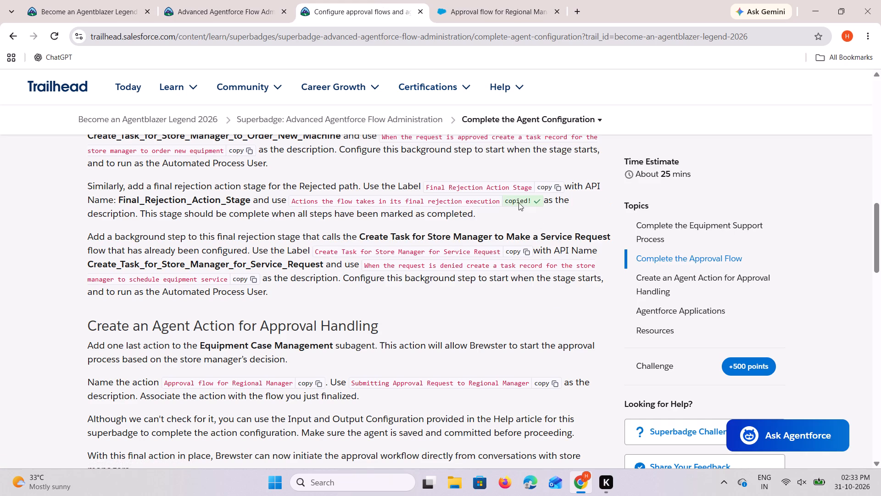
left_click(503, 13)
right_click(479, 266)
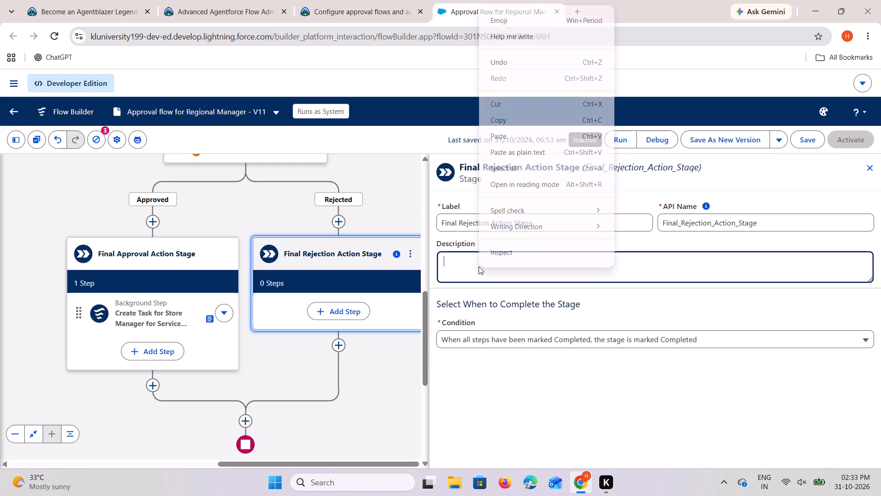
left_click(509, 137)
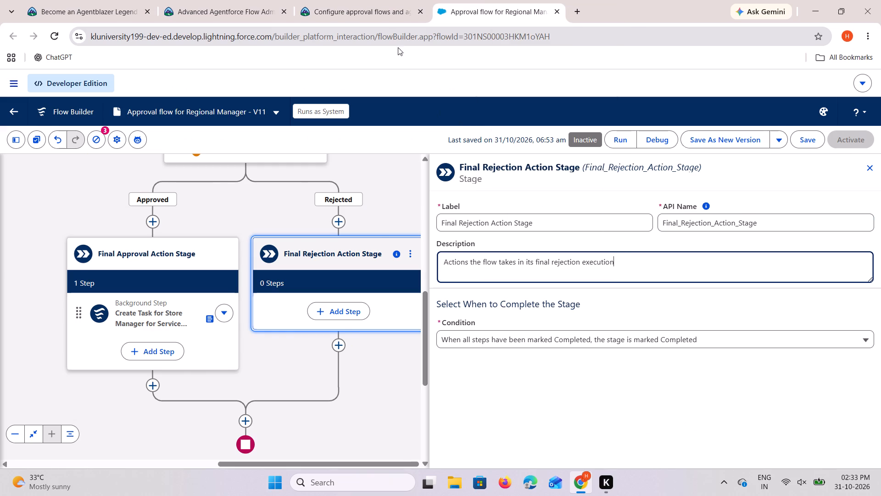
Add a background step to the Final Rejection Action Stage that runs the flow Create Task for Store Manager to Make a Service Request.
left_click(375, 11)
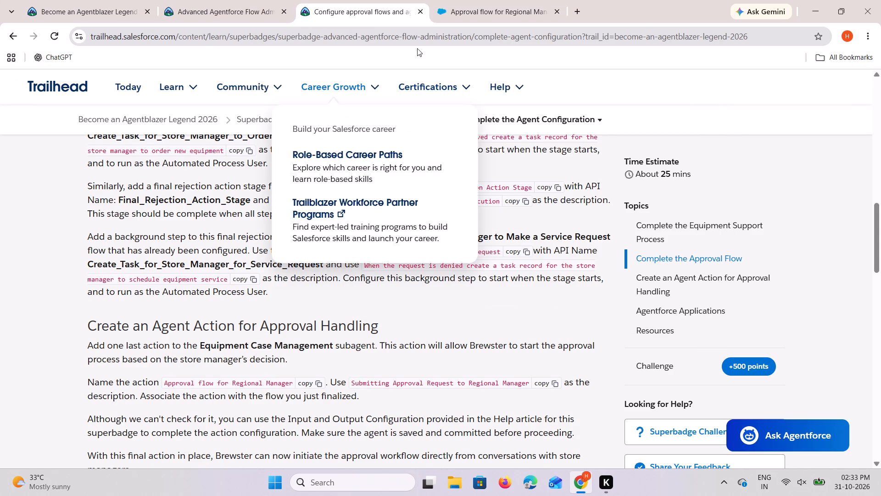
left_click(458, 3)
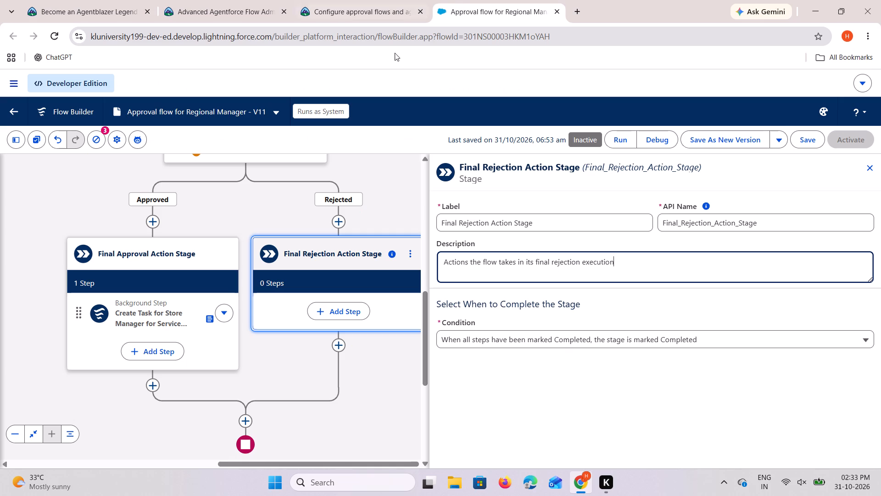
left_click(332, 303)
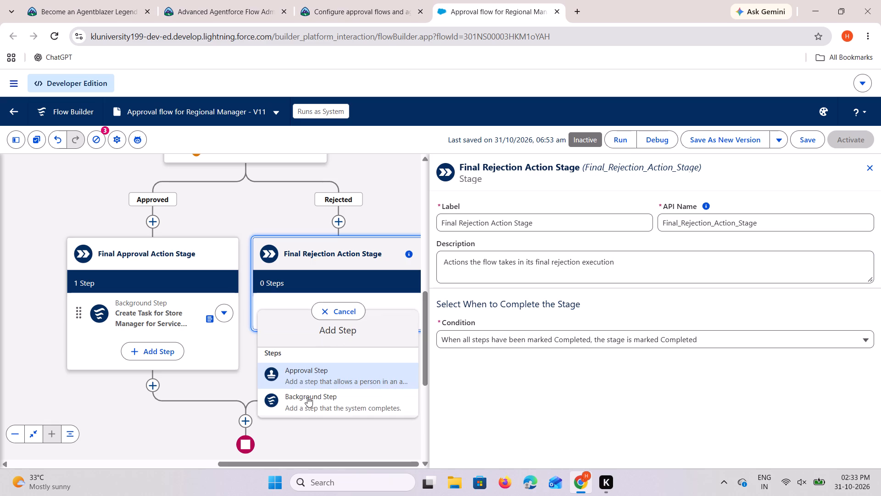
left_click(311, 402)
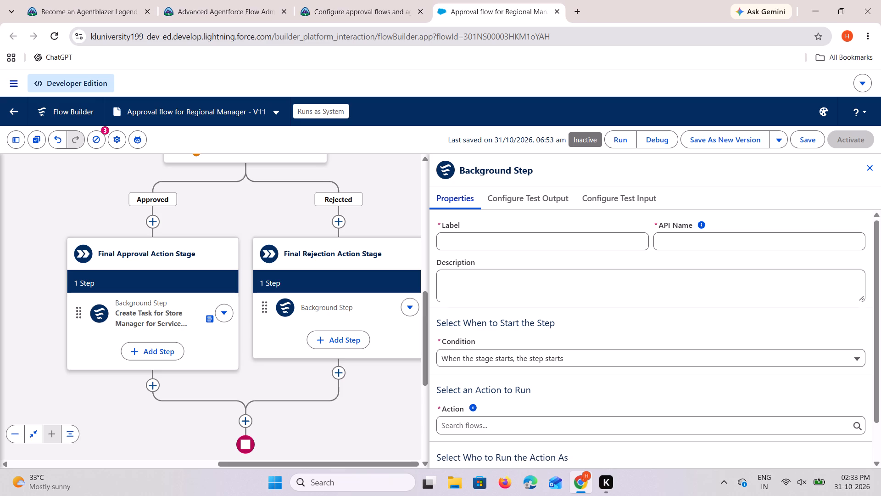
left_click(495, 424)
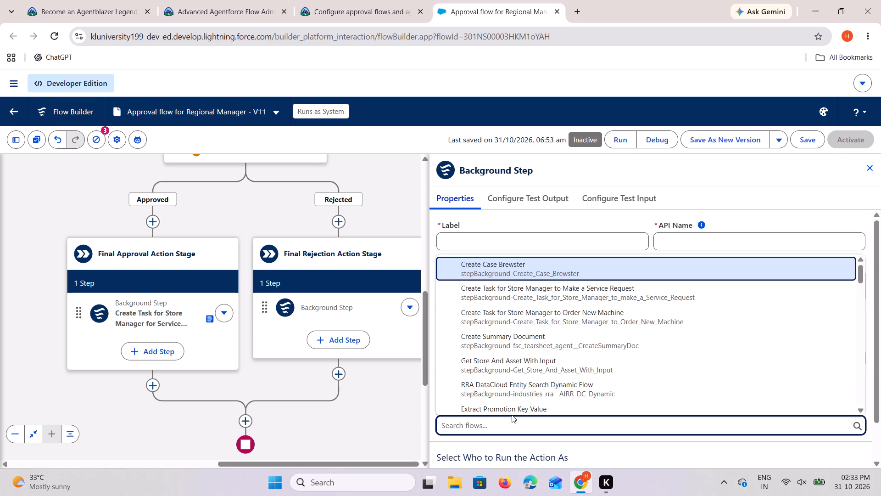
left_click(548, 296)
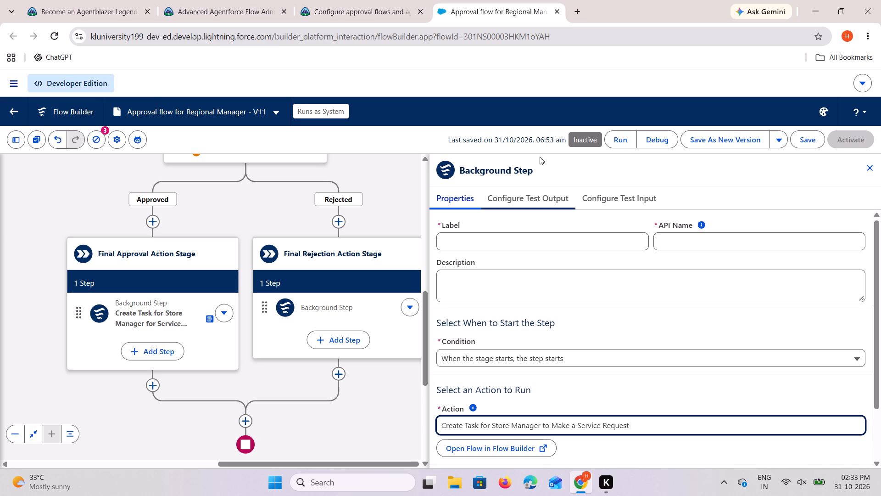
Label the new background step Create Task for Store Manager for Service Request, copied from the Trailhead instructions.
left_click(410, 6)
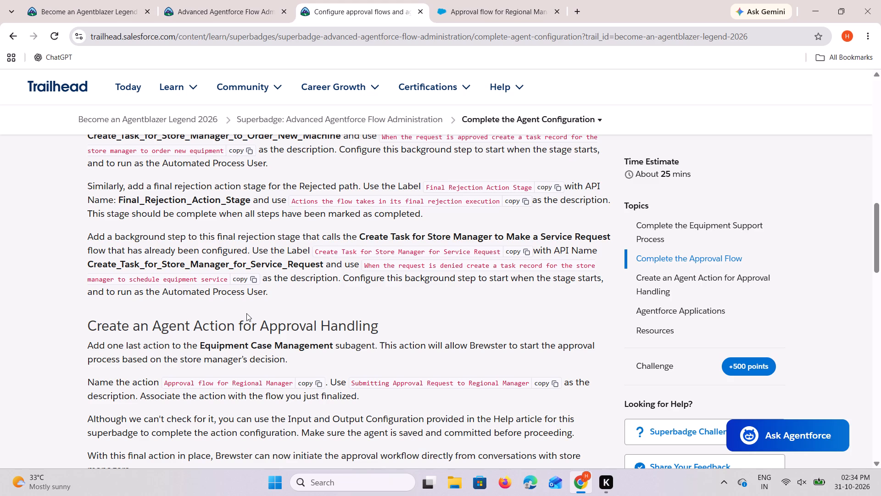
left_click(525, 254)
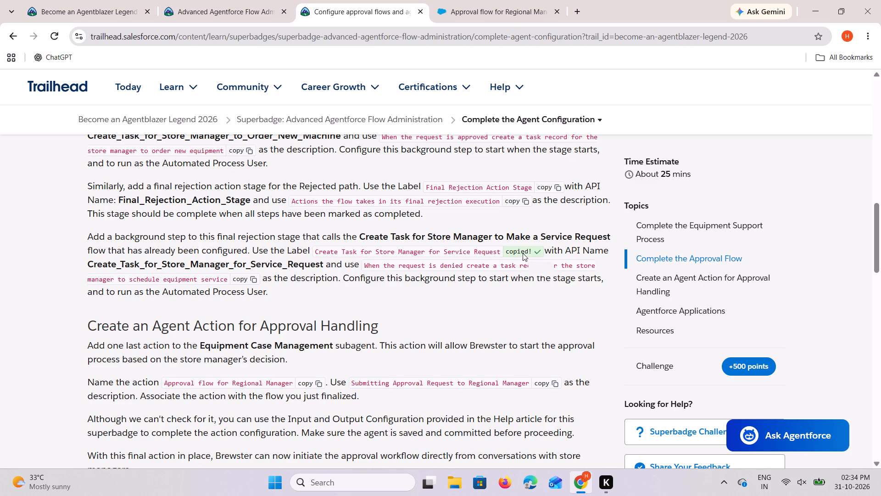
left_click(504, 6)
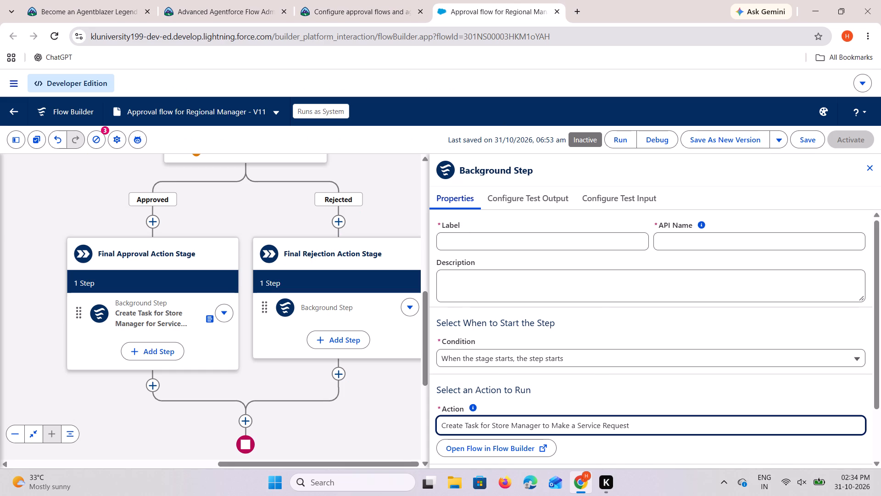
right_click(461, 236)
left_click(482, 338)
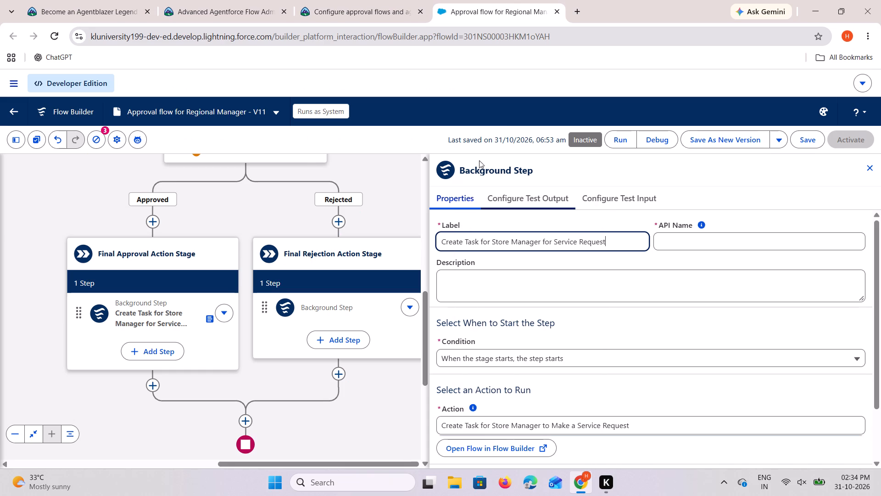
Describe the rejection background step as "When the request is denied create a task record for the store manager to schedule equipment service", copied from Trailhead.
left_click(379, 0)
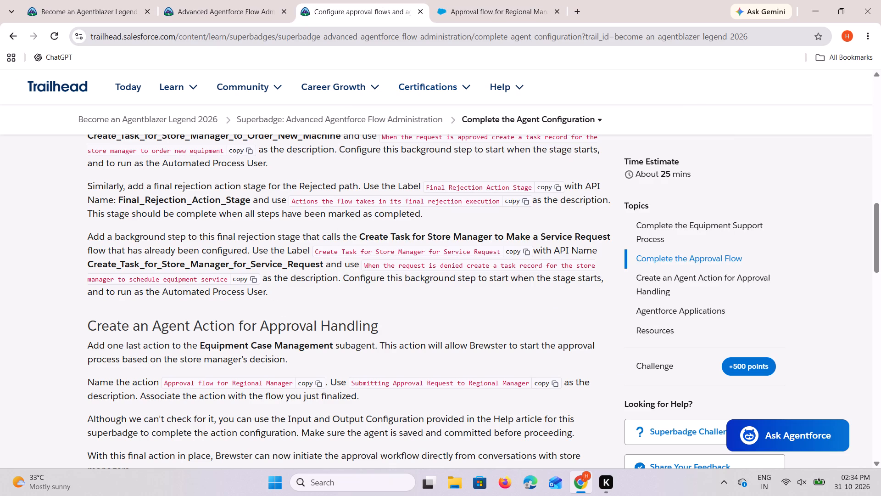
left_click(242, 276)
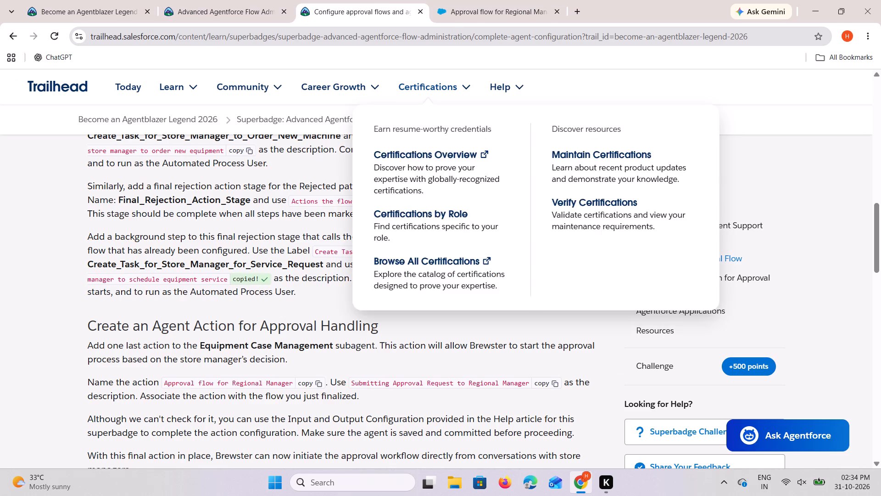
left_click(485, 0)
right_click(488, 308)
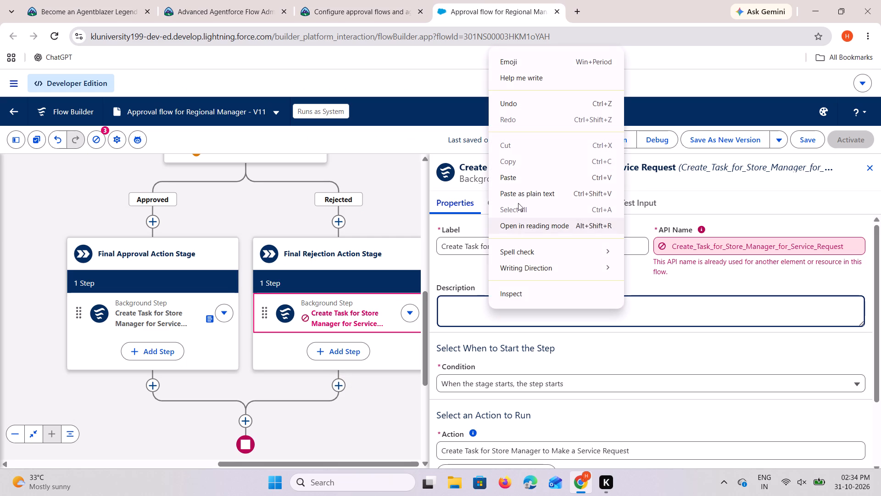
left_click(517, 183)
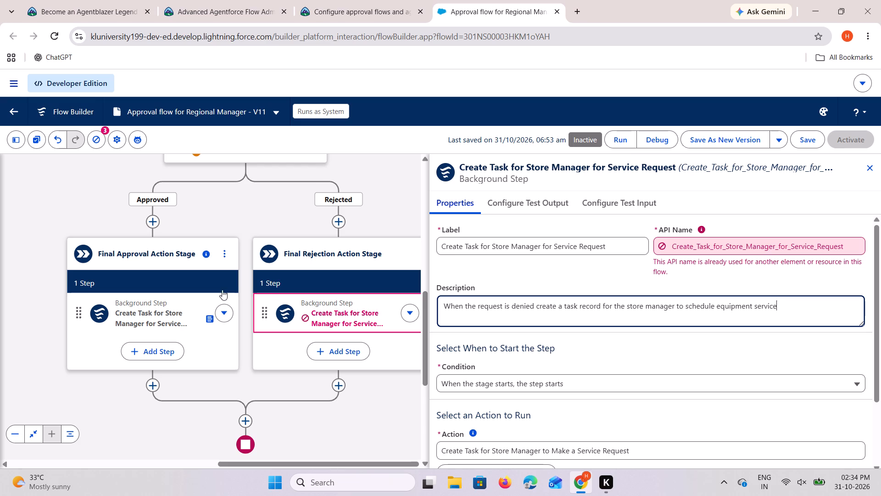
Examine the properties of the background step in the Final Approval Action Stage, including its action and user type.
left_click(157, 315)
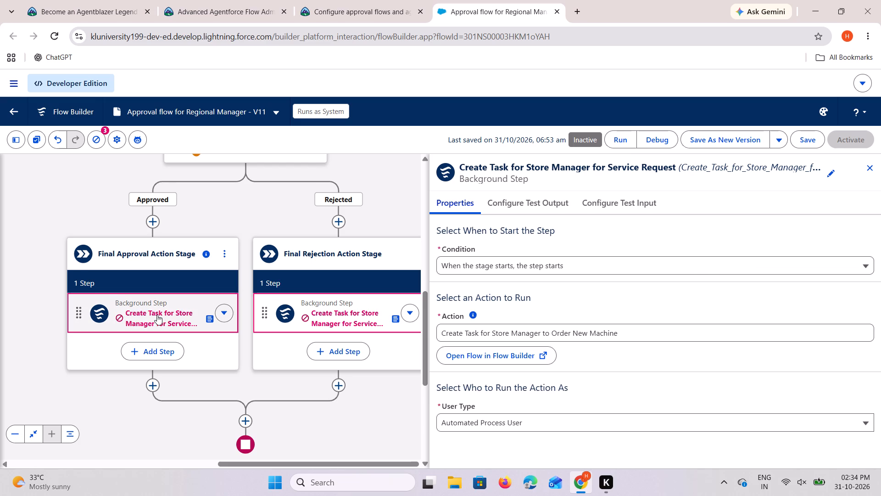
scroll(581, 389, "up", 1)
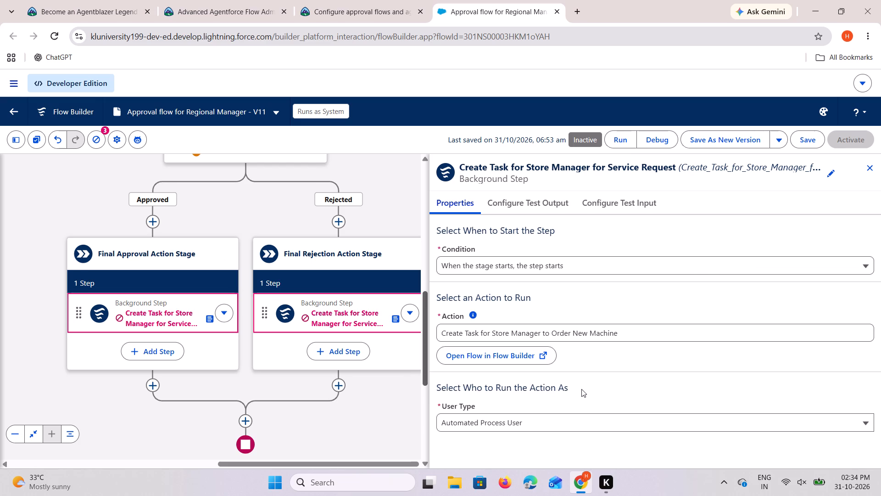
left_click(551, 335)
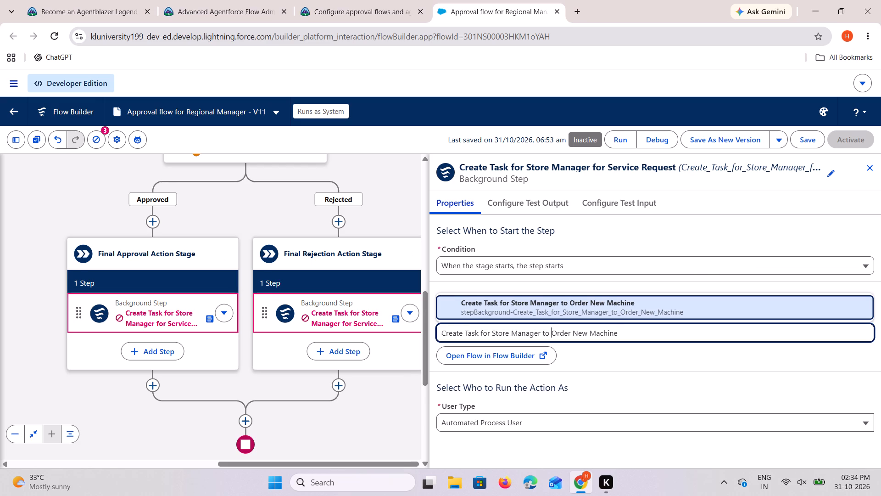
left_click(551, 335)
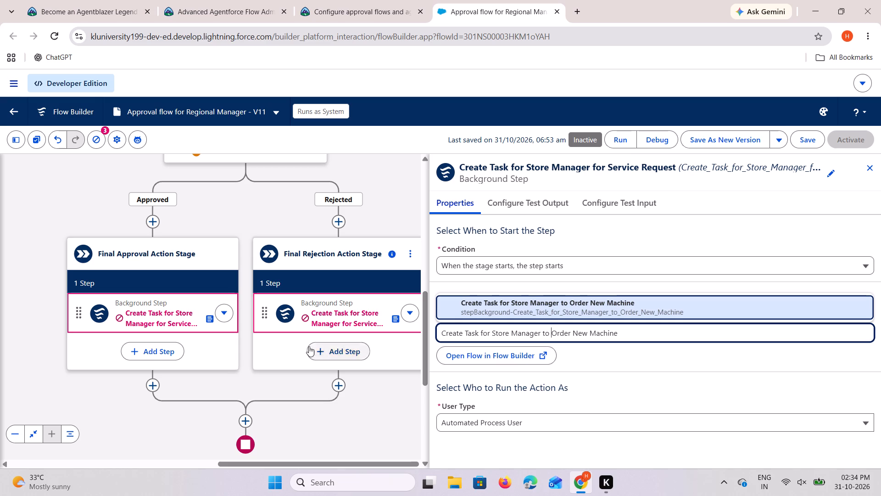
left_click(223, 308)
left_click(192, 354)
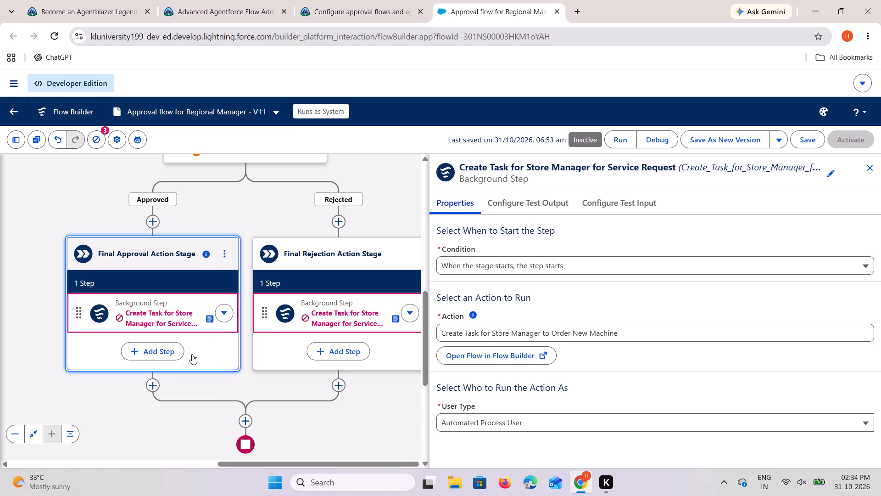
left_click(188, 325)
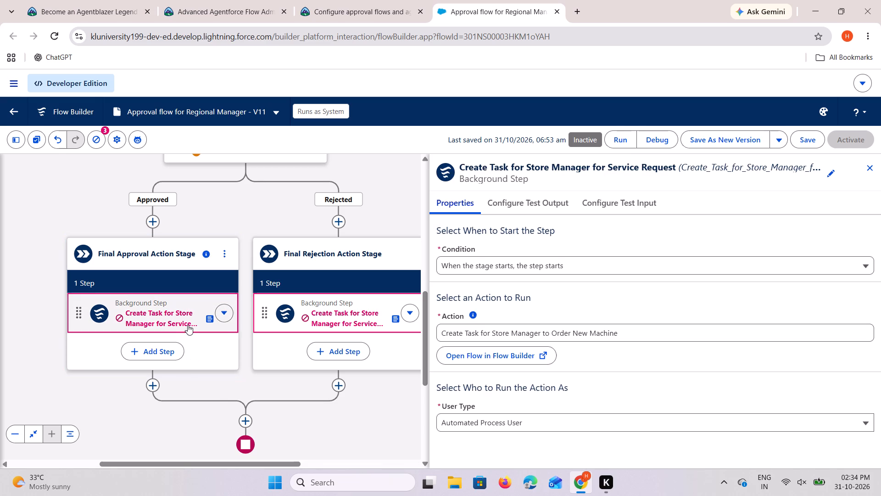
scroll(566, 373, "up", 5)
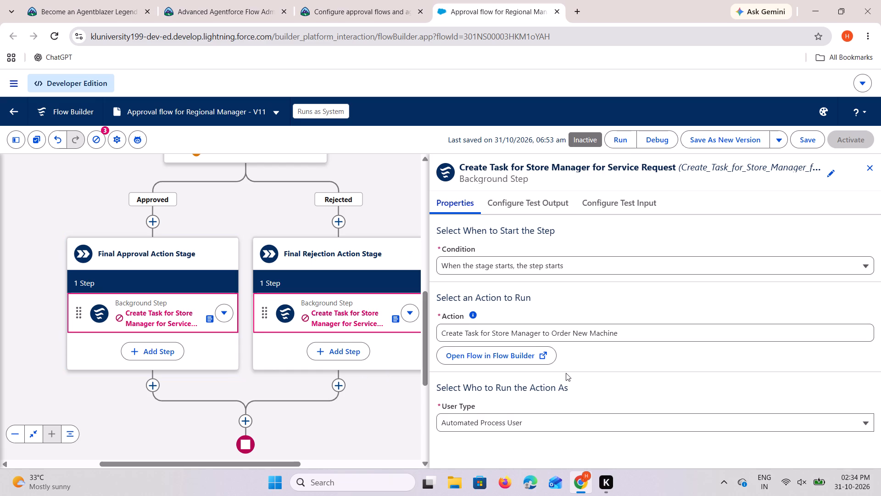
scroll(566, 373, "down", 2)
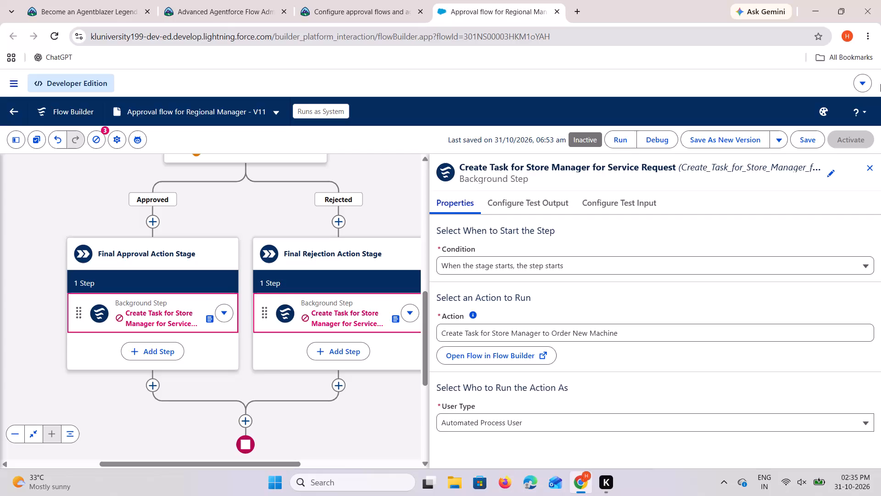
Relabel the Final Approval Action Stage's background step Create Task for Store Manager to Order New Machine, copied from the Trailhead instructions.
left_click(832, 171)
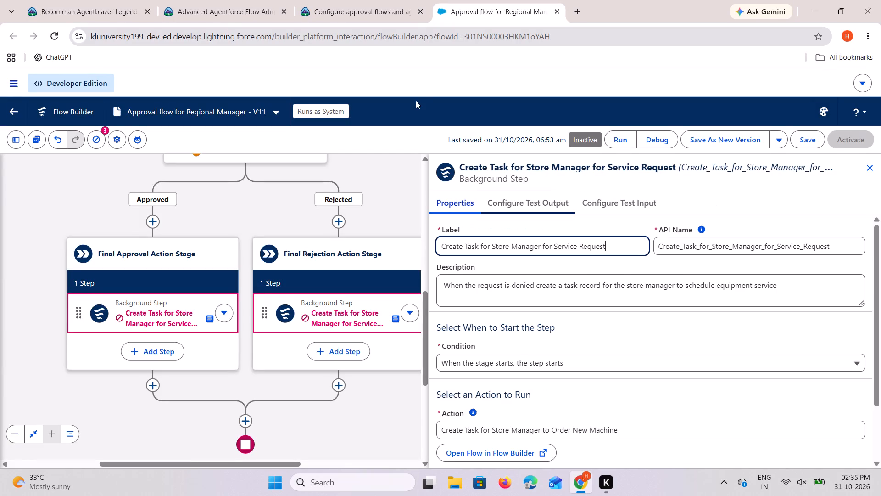
left_click(372, 0)
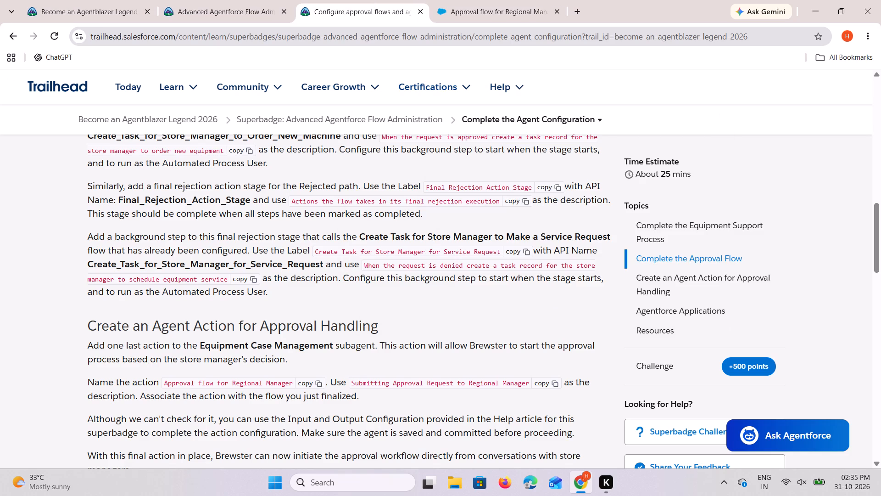
scroll(393, 267, "up", 1)
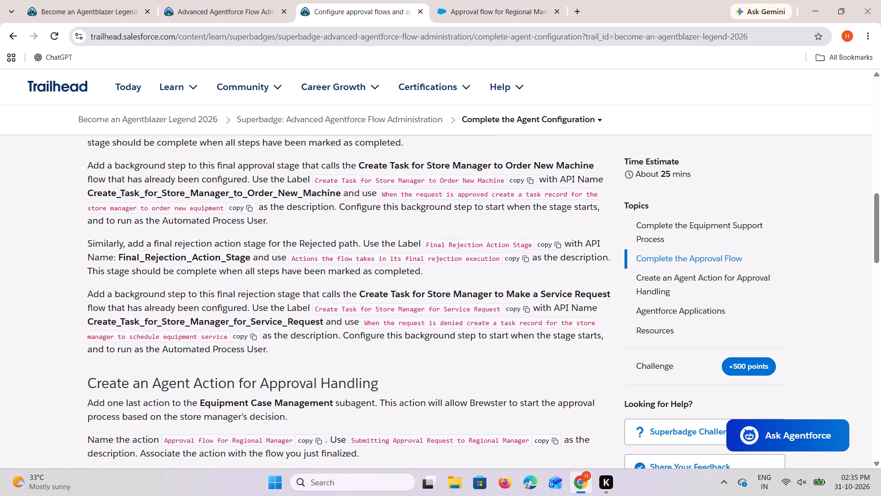
left_click(529, 179)
left_click(503, 8)
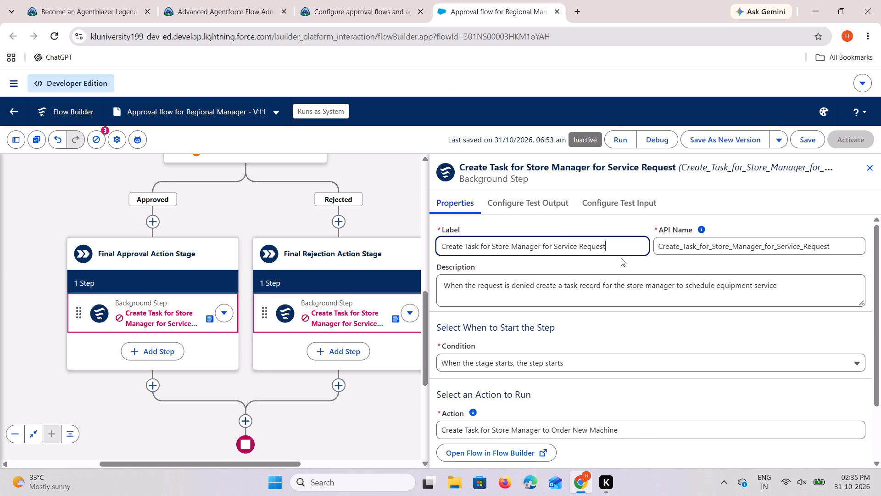
left_click_drag(627, 249, 348, 238)
key("BackSpace")
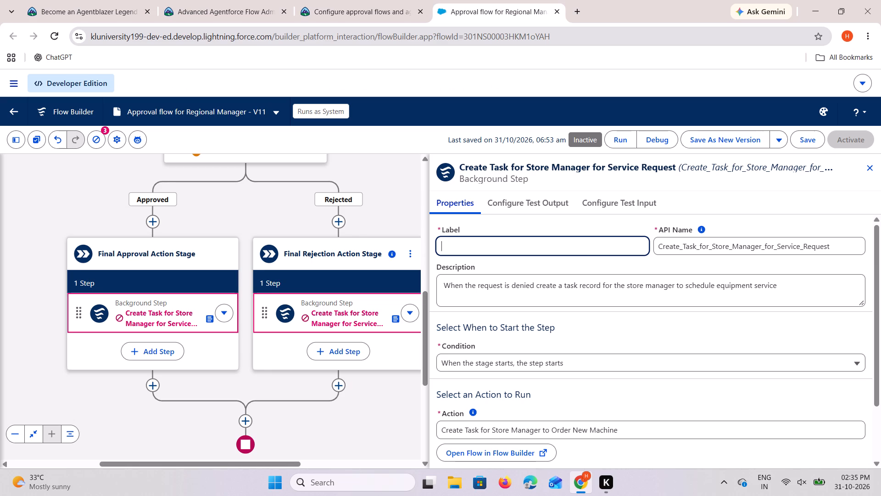
left_click_drag(833, 245, 574, 241)
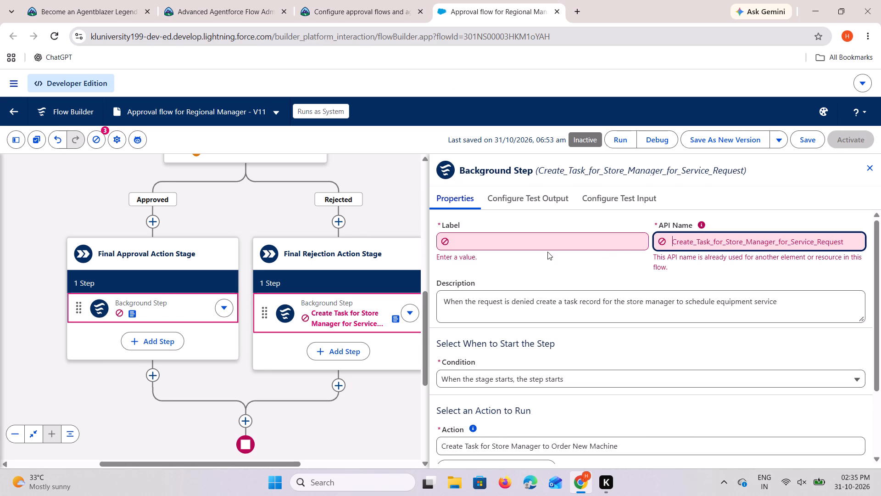
right_click(556, 245)
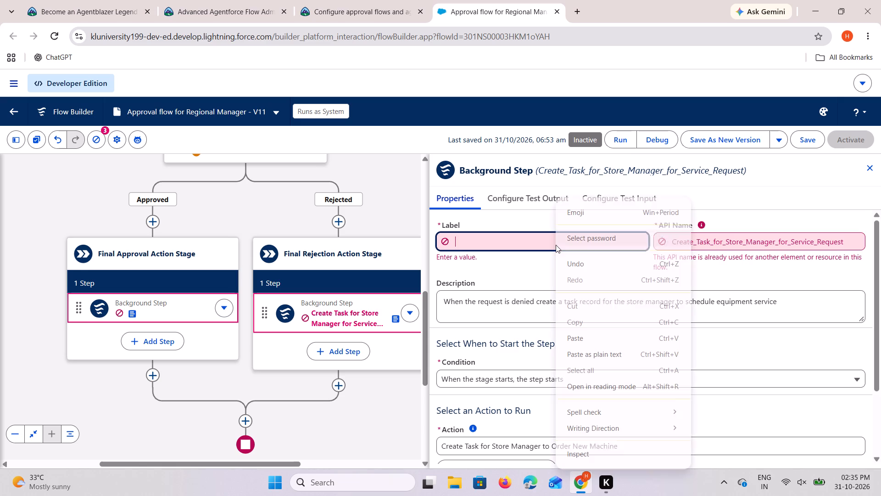
left_click(574, 341)
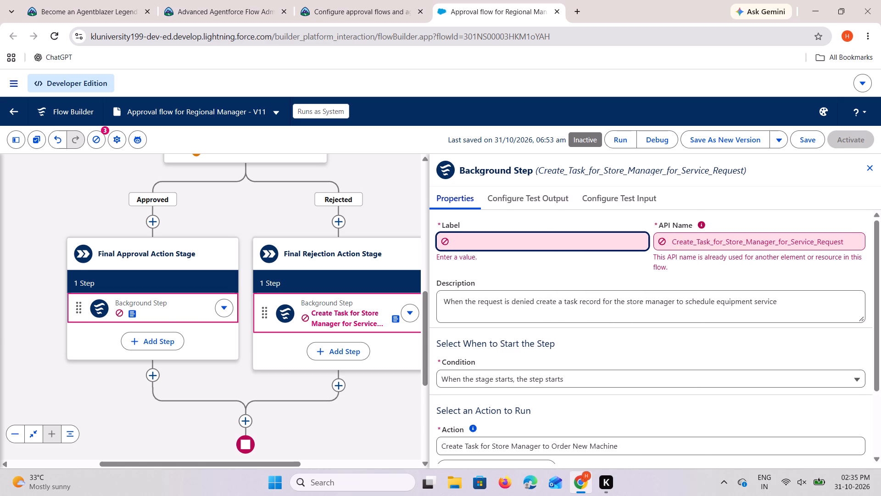
Set the approval background step's API name to Create_Task_for_Store_Manager_to_Order_New_Machine, copied from Trailhead, and close its properties.
left_click(754, 247)
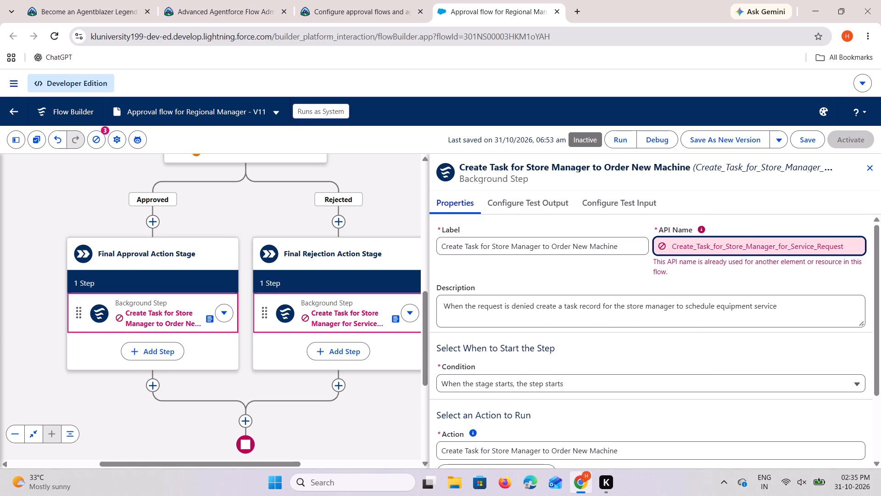
left_click_drag(856, 243, 624, 242)
key("BackSpace")
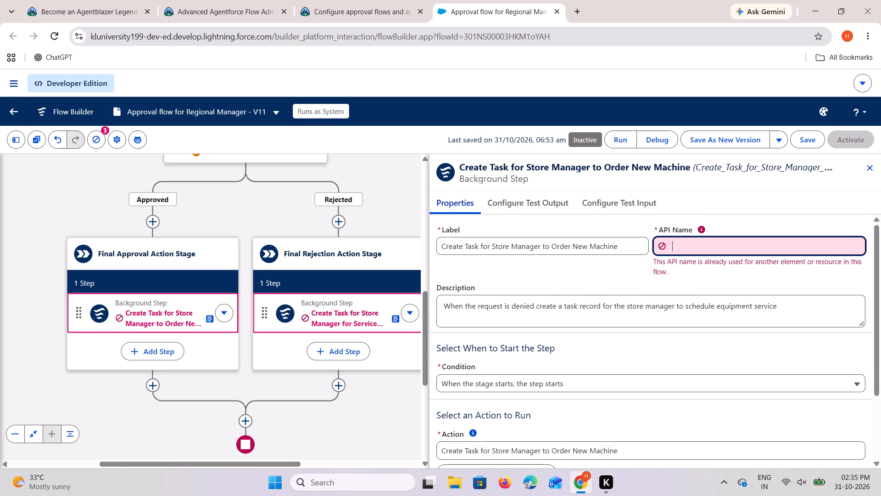
left_click(352, 0)
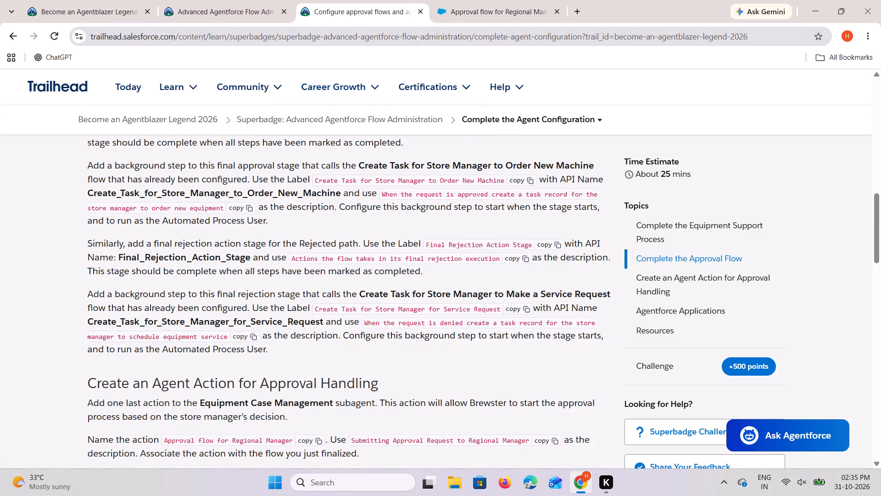
left_click_drag(340, 193, 282, 186)
left_click_drag(282, 186, 83, 200)
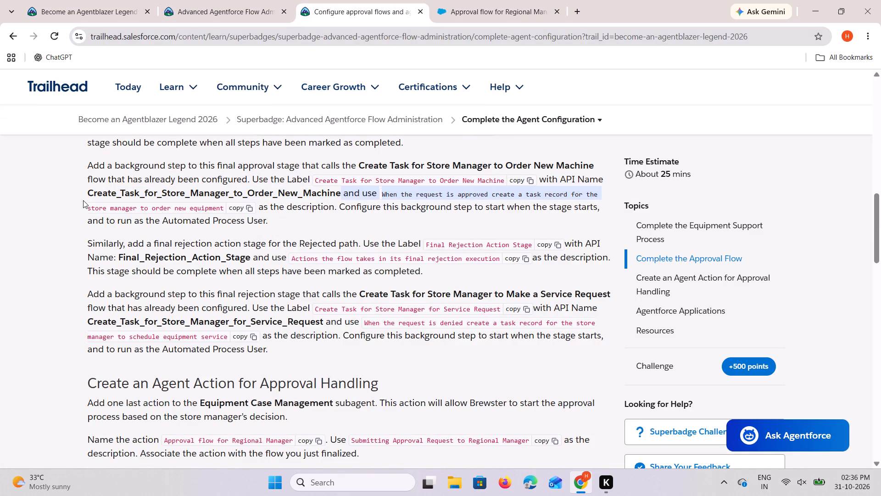
left_click_drag(83, 200, 89, 193)
right_click(89, 193)
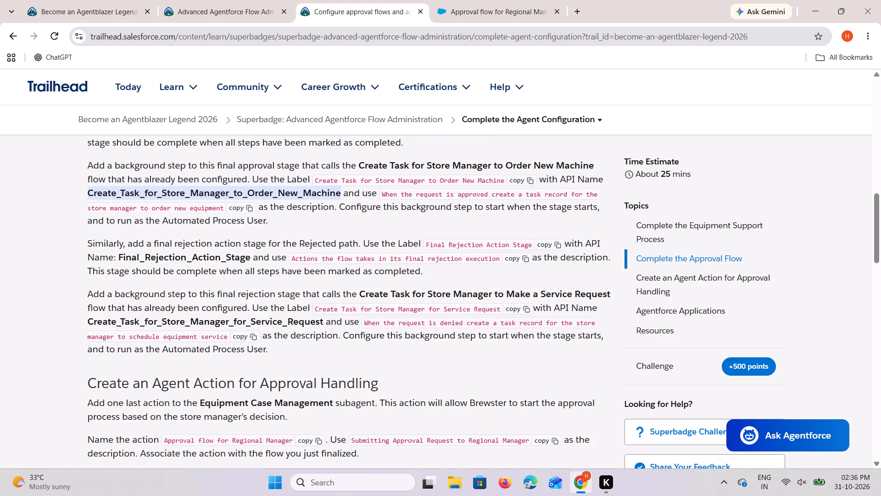
left_click(128, 211)
left_click(525, 0)
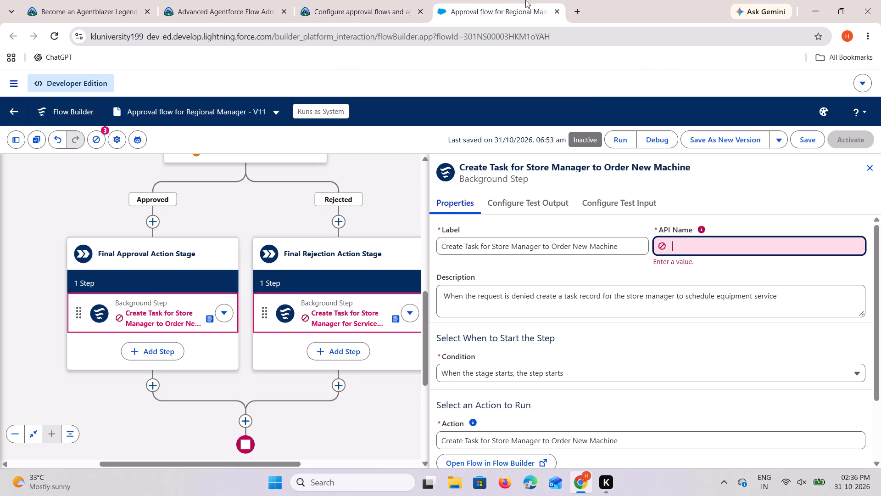
right_click(700, 252)
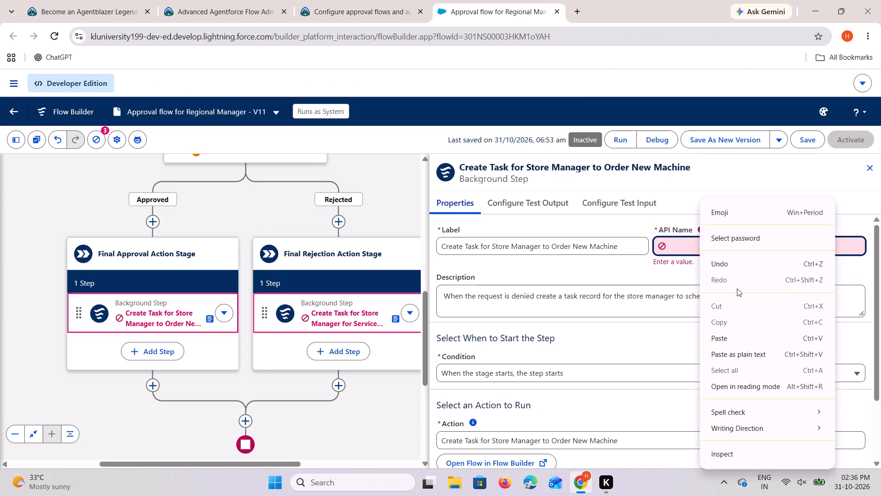
left_click(740, 334)
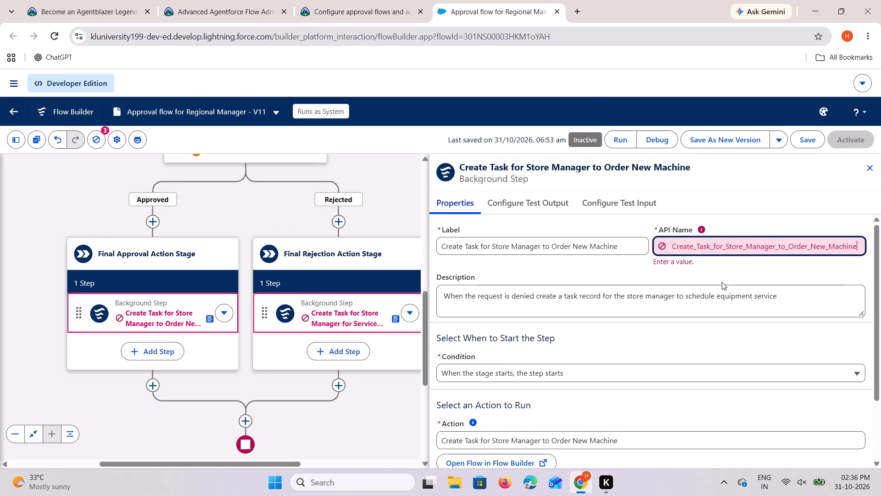
left_click(721, 278)
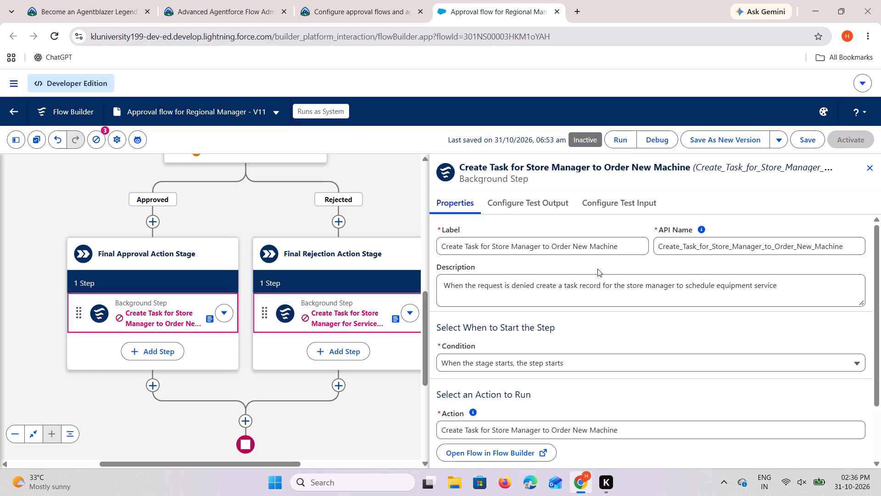
left_click(870, 168)
left_click(602, 305)
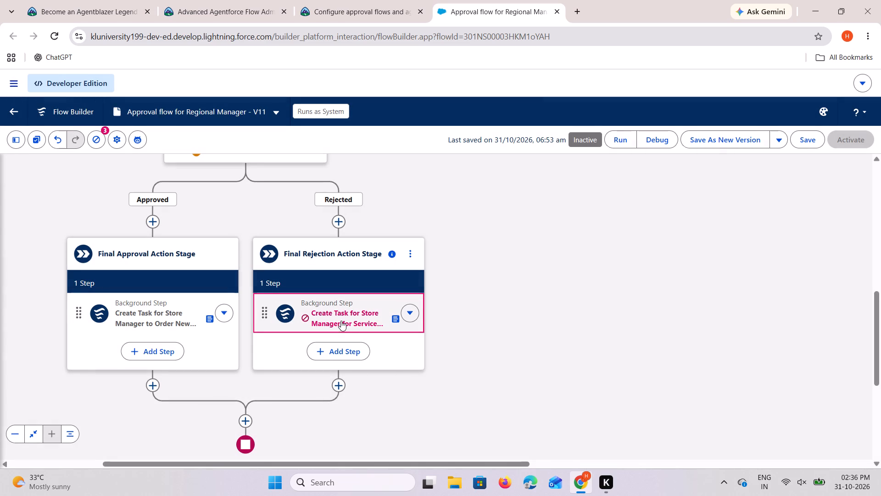
Examine the Final Rejection Action Stage's background step, checking its label, API name, description, start condition, action and user type.
left_click(341, 321)
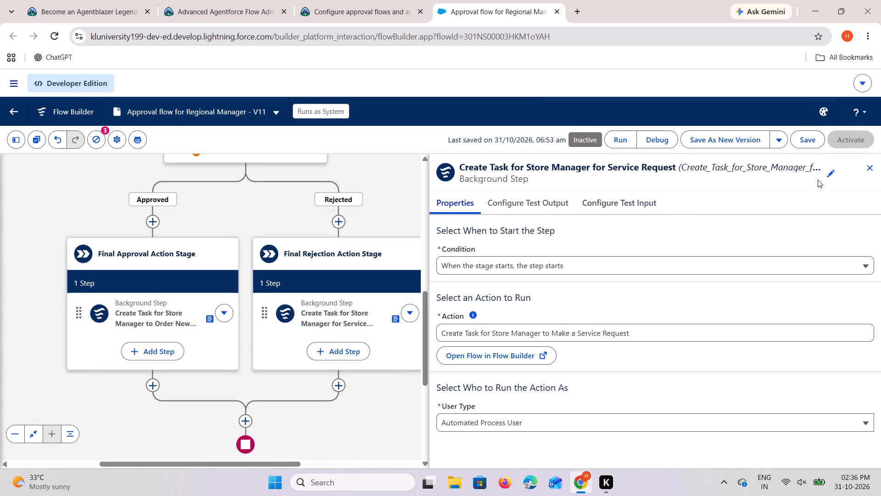
left_click(827, 173)
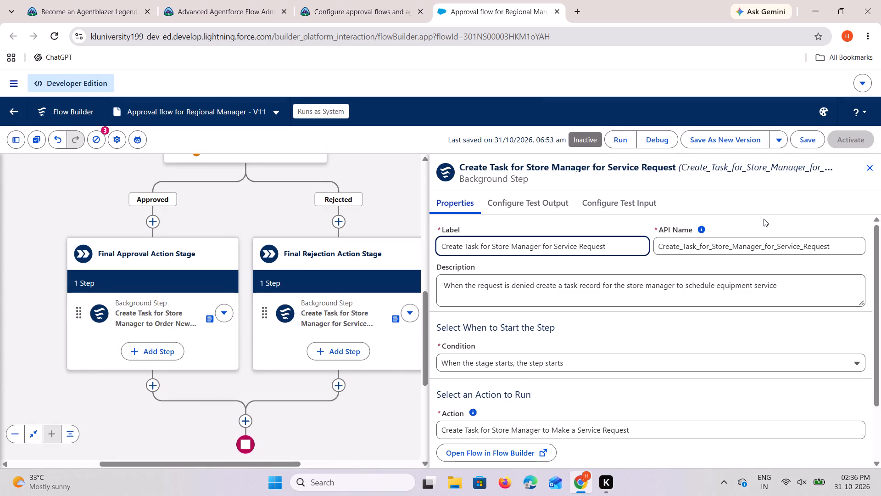
scroll(545, 382, "down", 3)
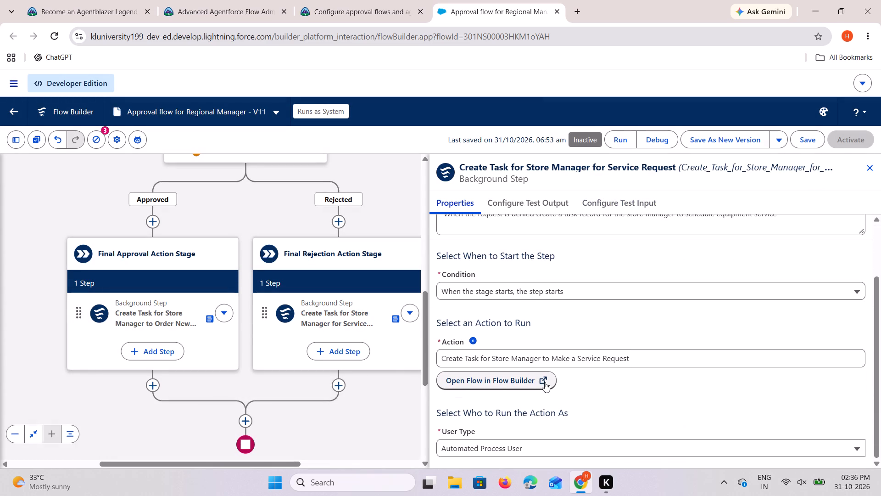
scroll(545, 382, "down", 1)
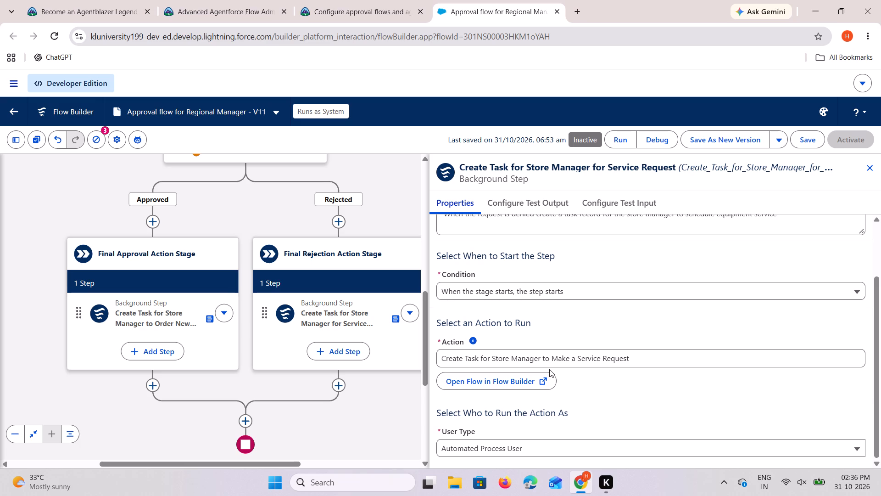
scroll(549, 369, "up", 5)
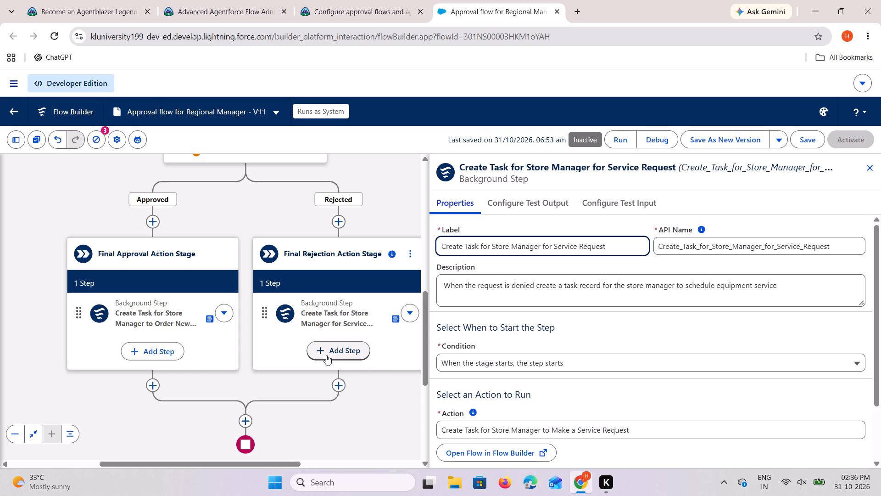
scroll(560, 371, "down", 2)
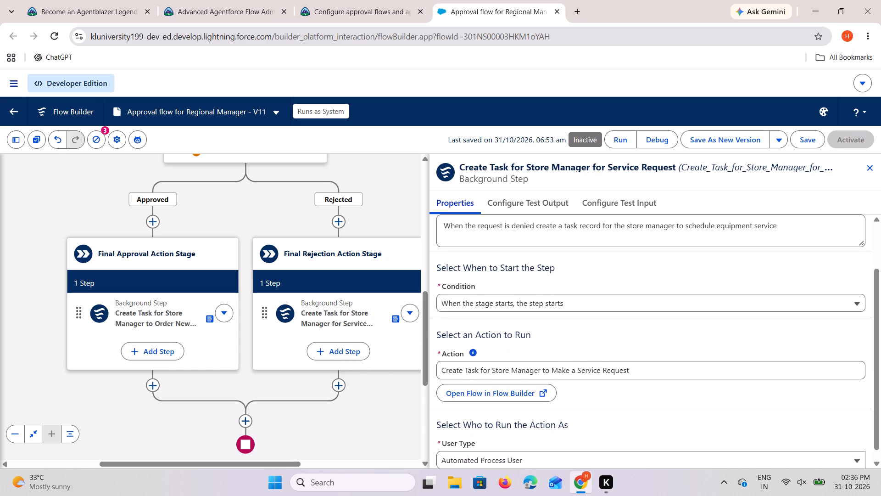
scroll(560, 371, "down", 2)
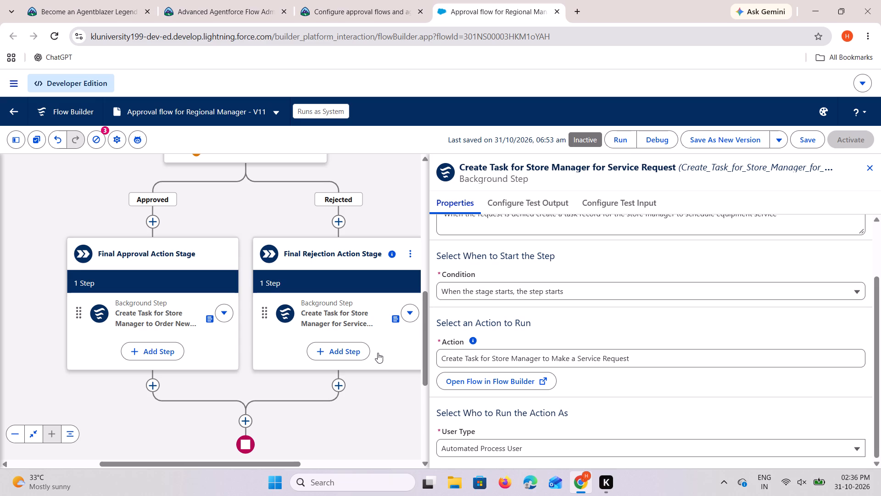
scroll(546, 408, "down", 3)
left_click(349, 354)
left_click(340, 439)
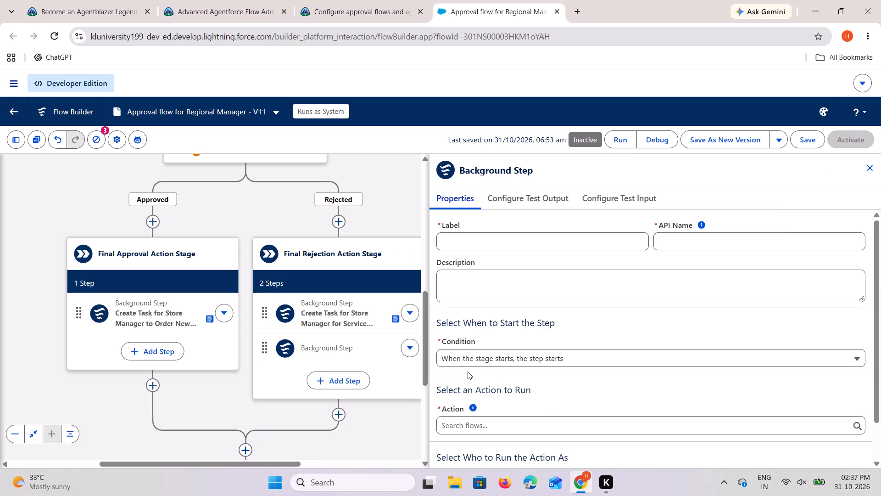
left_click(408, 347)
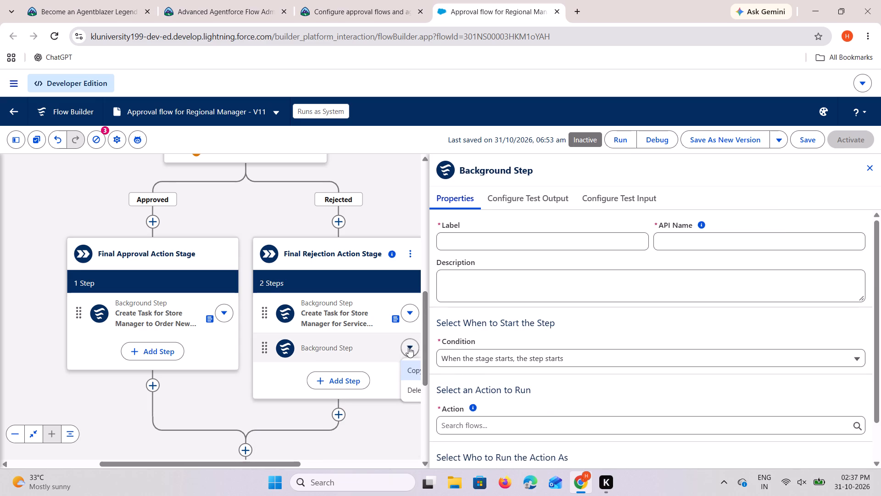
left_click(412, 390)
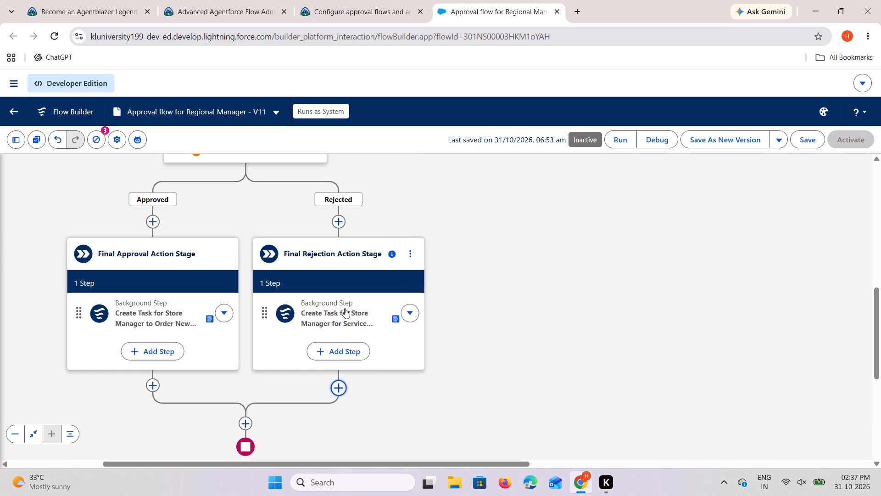
Recheck the Final Rejection Action Stage's background step, including its action, user type, label, API name and description.
left_click(345, 308)
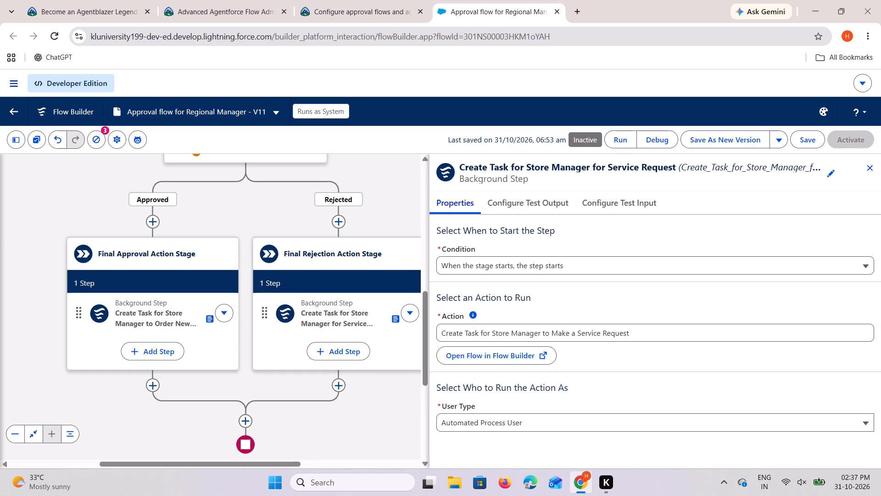
scroll(559, 326, "up", 5)
left_click(829, 174)
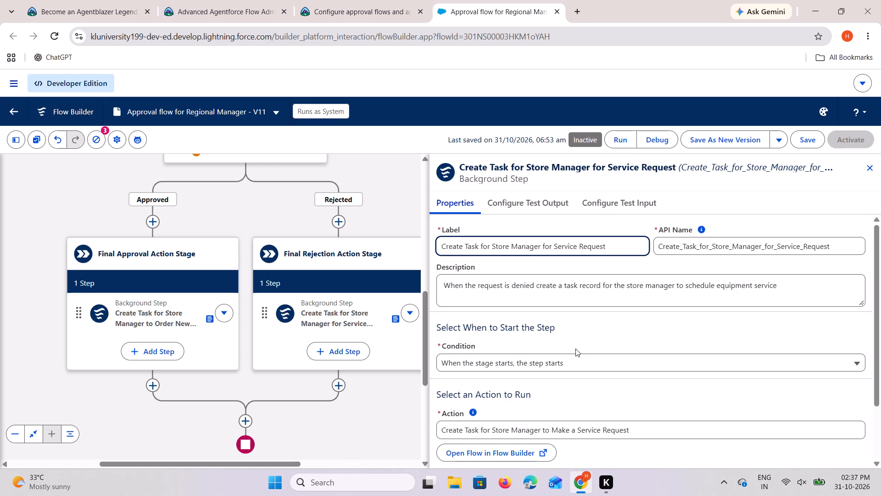
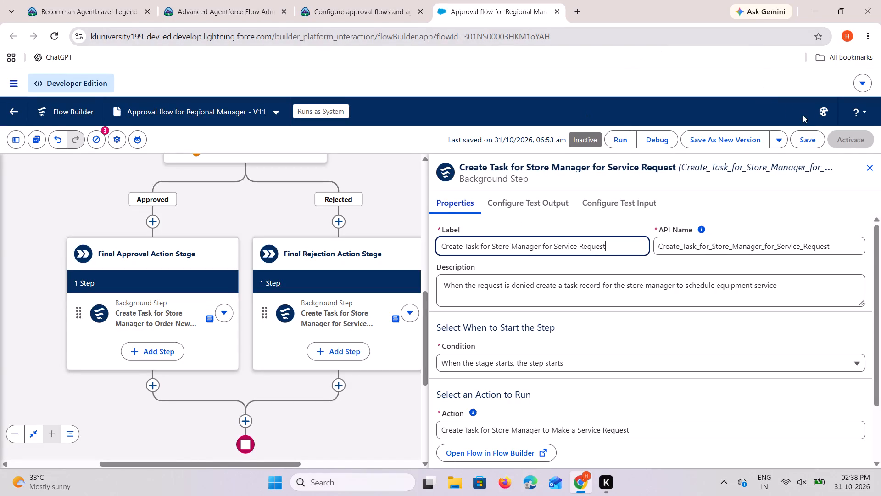
Save the Approval flow for Regional Manager, look through its warnings and close them.
left_click(803, 135)
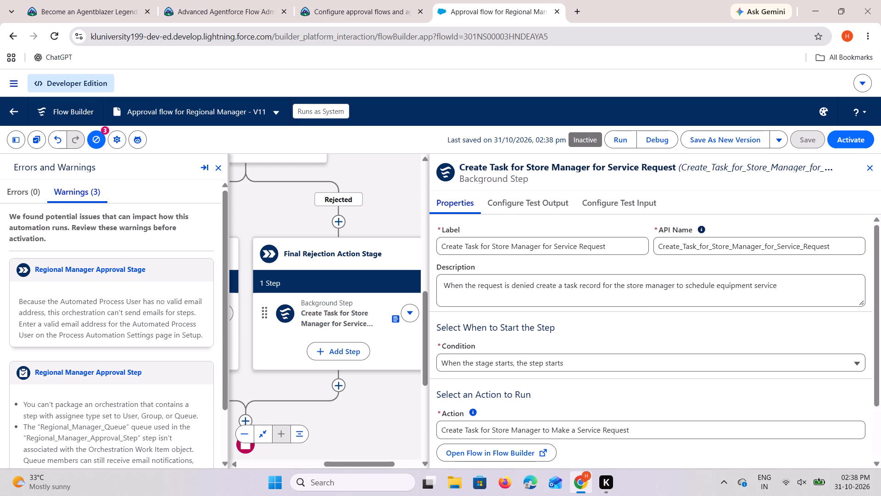
scroll(645, 307, "down", 6)
scroll(644, 307, "up", 6)
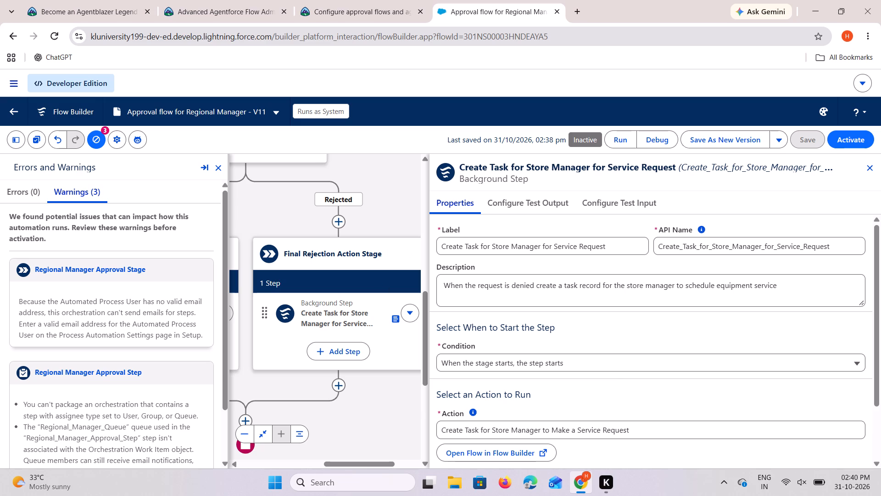
left_click(219, 168)
Examine the Regional Manager Approval Step's action, approver, record and completion settings, and the Final Approval Action Stage's background step.
left_click_drag(258, 204, 265, 277)
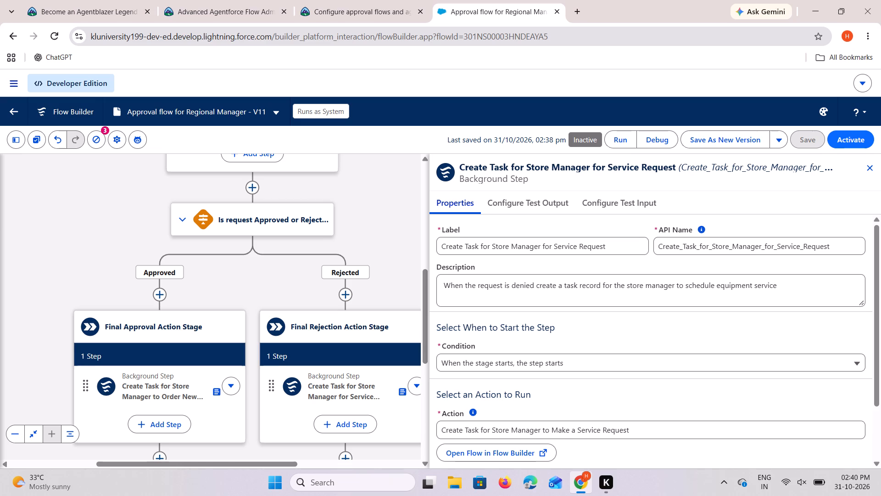
left_click_drag(357, 213, 351, 295)
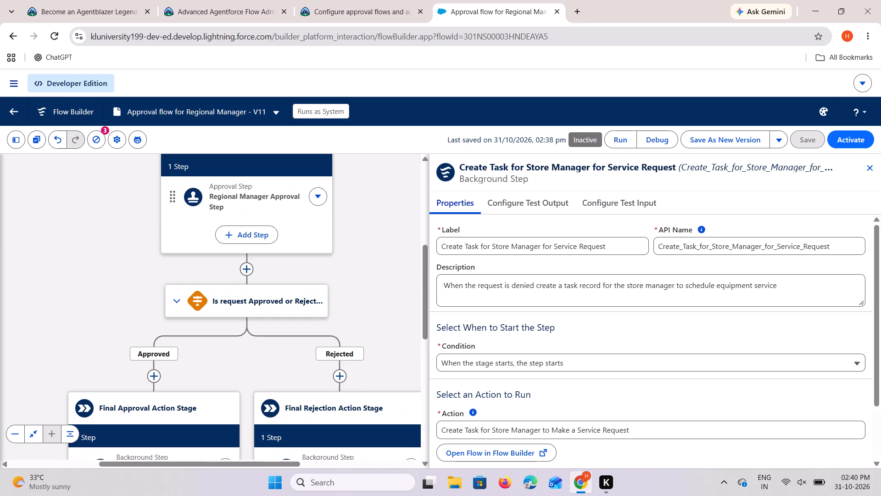
left_click(274, 203)
scroll(587, 357, "down", 1)
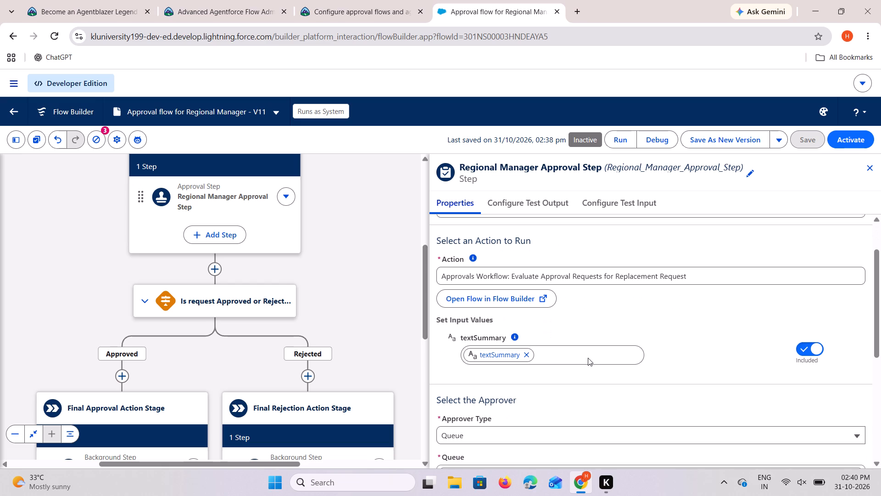
scroll(565, 378, "down", 5)
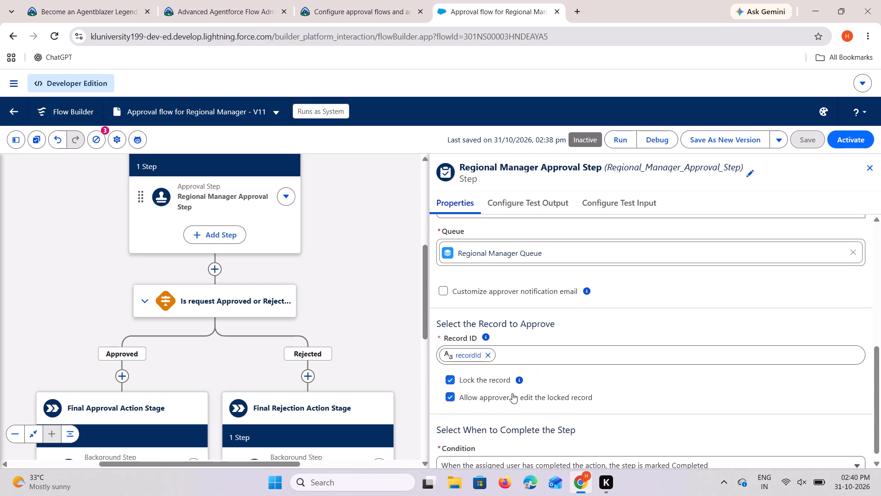
scroll(165, 413, "down", 2)
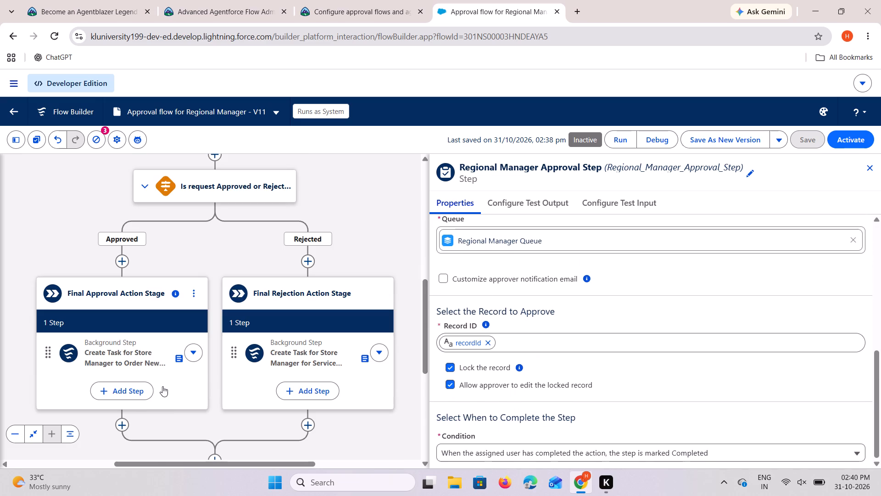
left_click(150, 354)
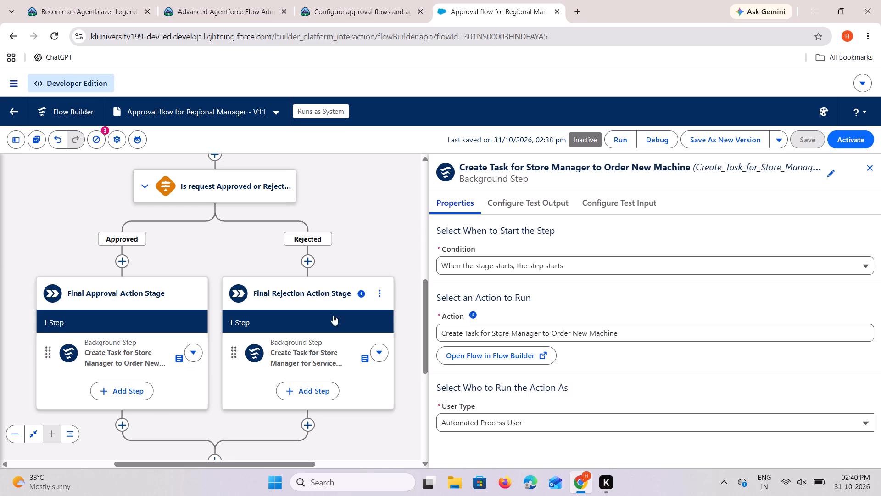
Close the background step's properties, dismiss the error message and activate the Approval flow for Regional Manager.
left_click(873, 167)
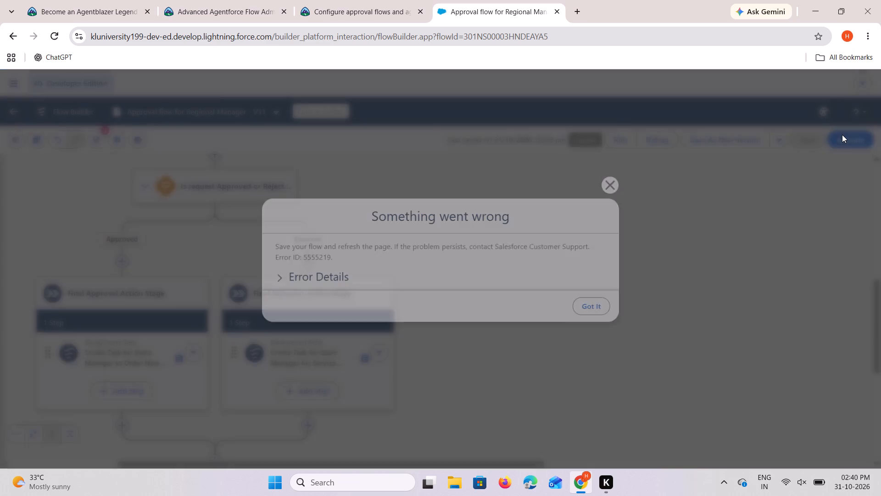
left_click(607, 306)
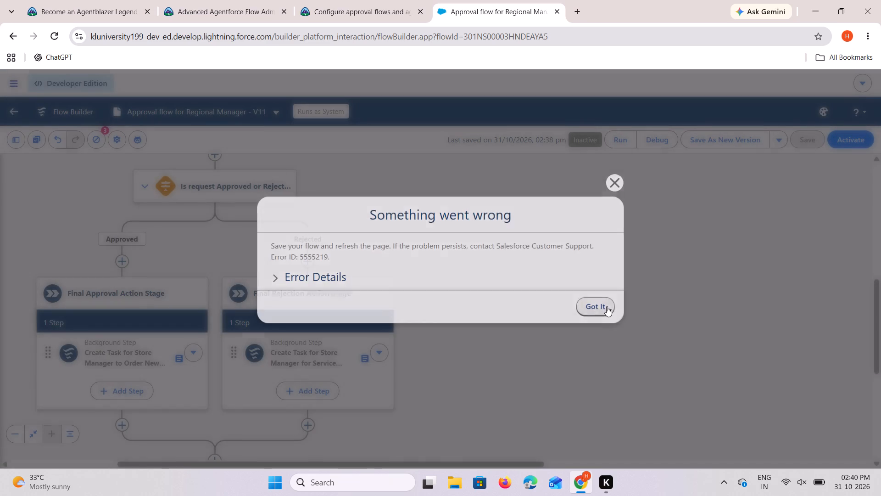
left_click(851, 137)
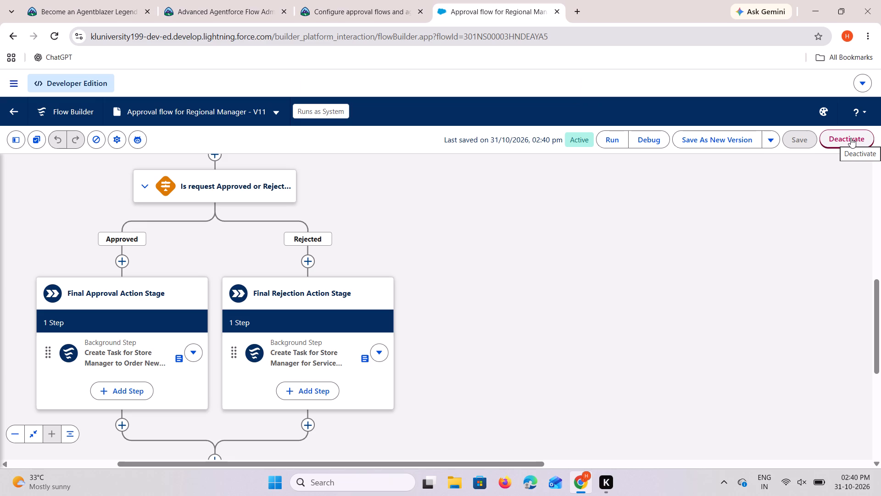
key("space")
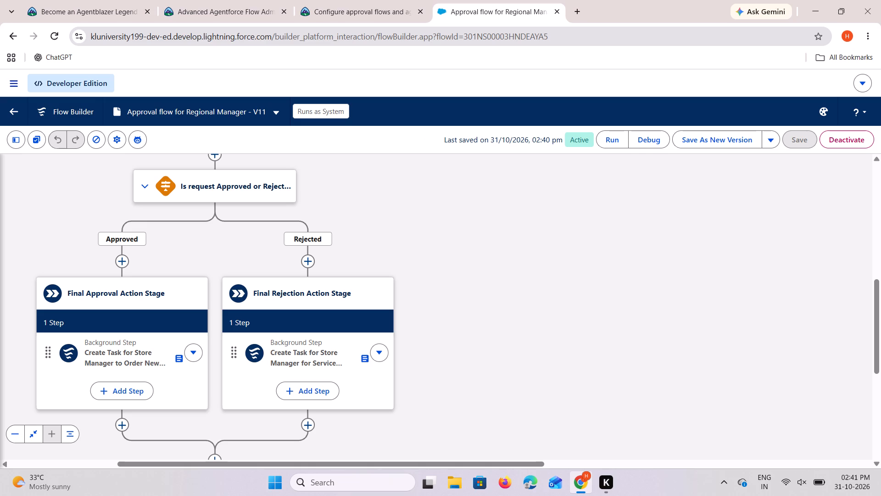
Launch the hands-on org from the Trailhead page for the Complete the Agent Configuration challenge.
left_click(378, 0)
scroll(407, 336, "down", 2)
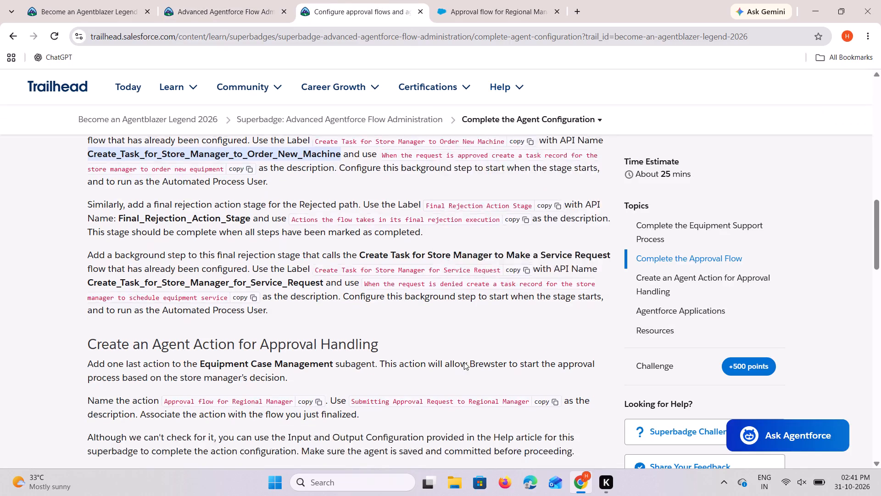
scroll(464, 362, "down", 5)
scroll(514, 378, "down", 8)
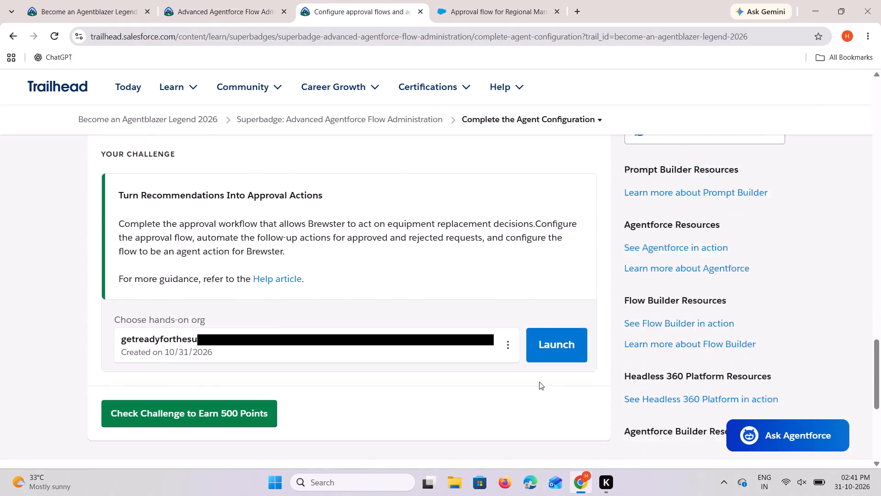
left_click(557, 325)
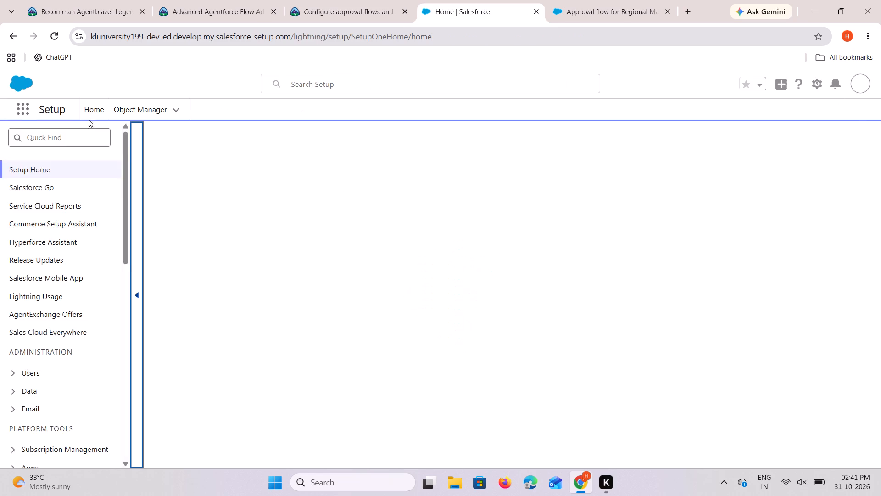
Search the org's apps for agent, go to Agentforce Studio and open the Brewster agent in the builder.
left_click(22, 139)
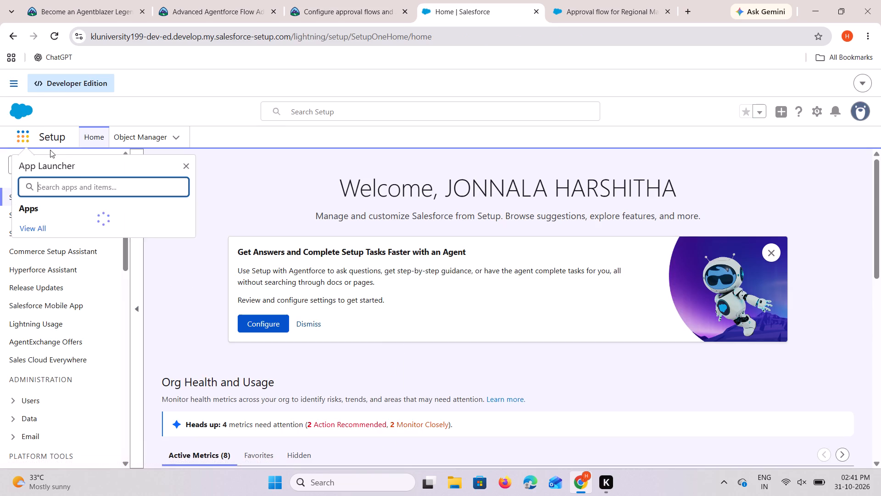
type("agent")
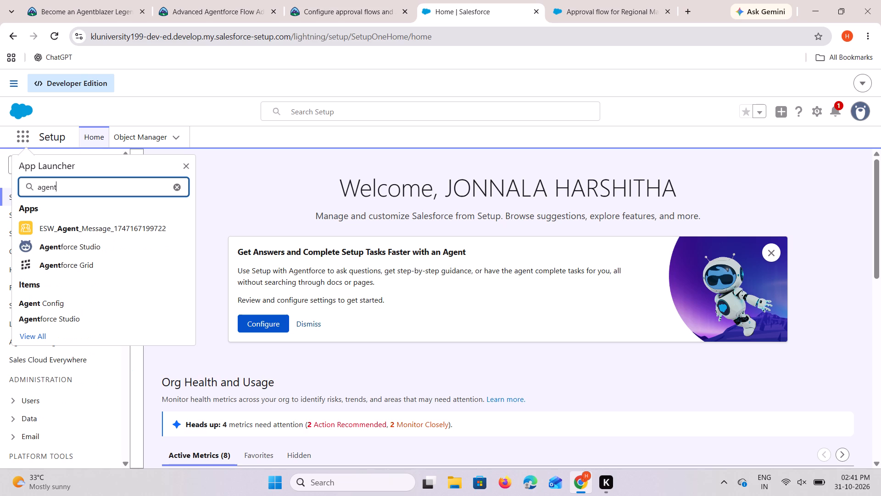
left_click(88, 242)
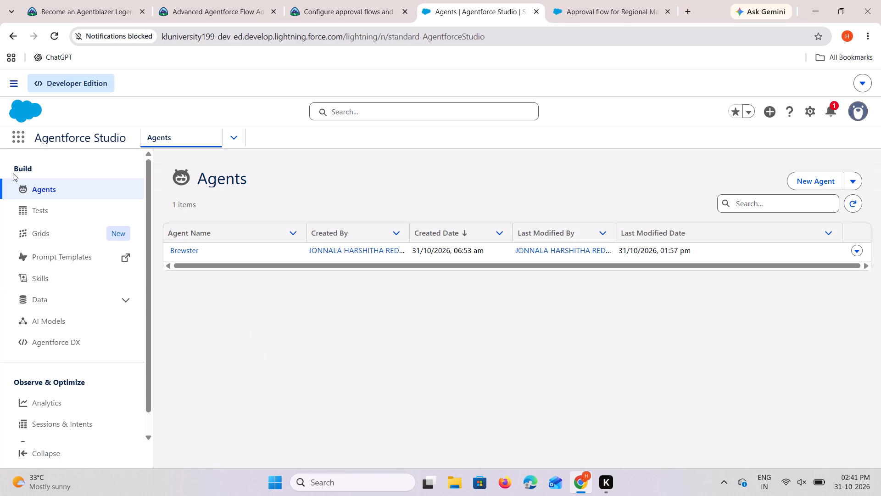
left_click(179, 252)
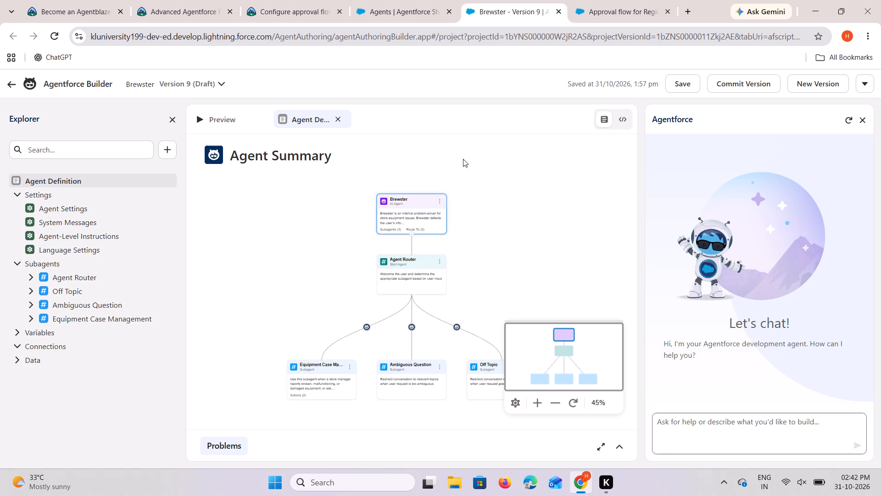
left_click(13, 83)
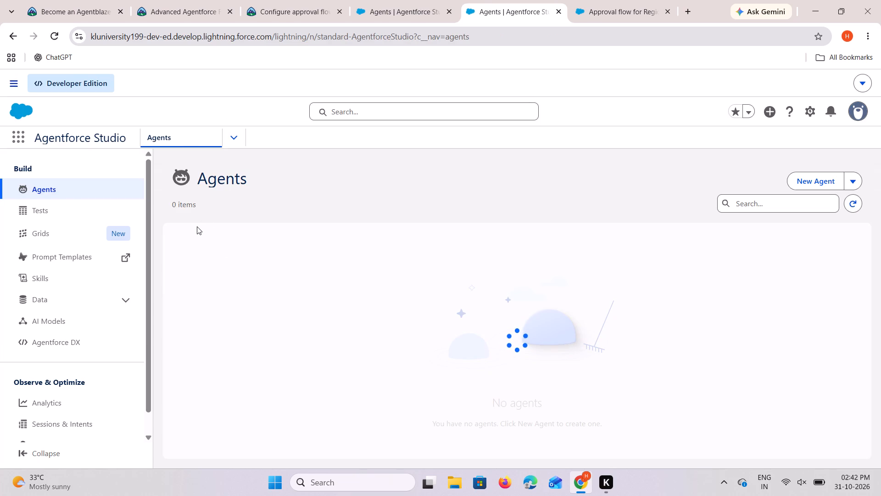
left_click(190, 248)
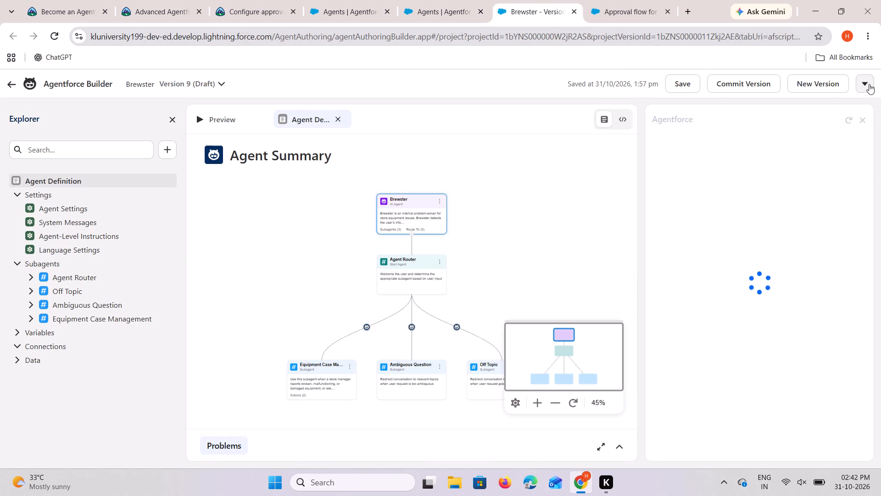
Create a new version of the Brewster agent and save it.
left_click(869, 84)
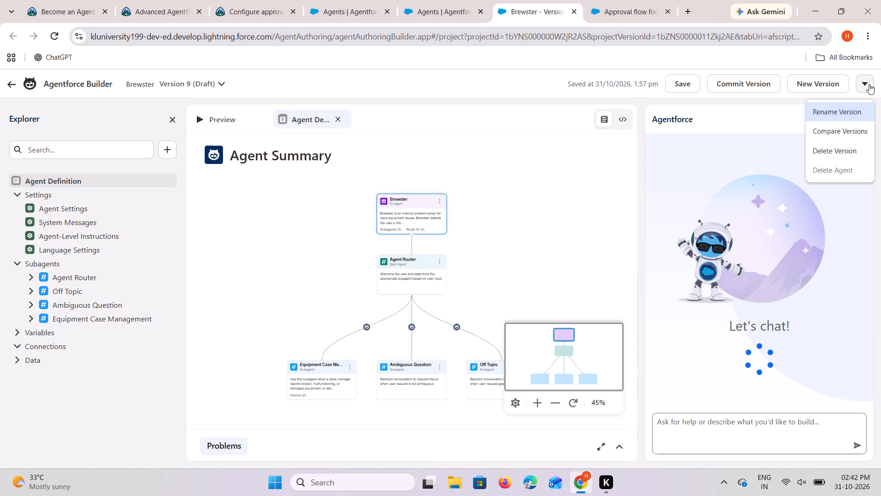
left_click(769, 179)
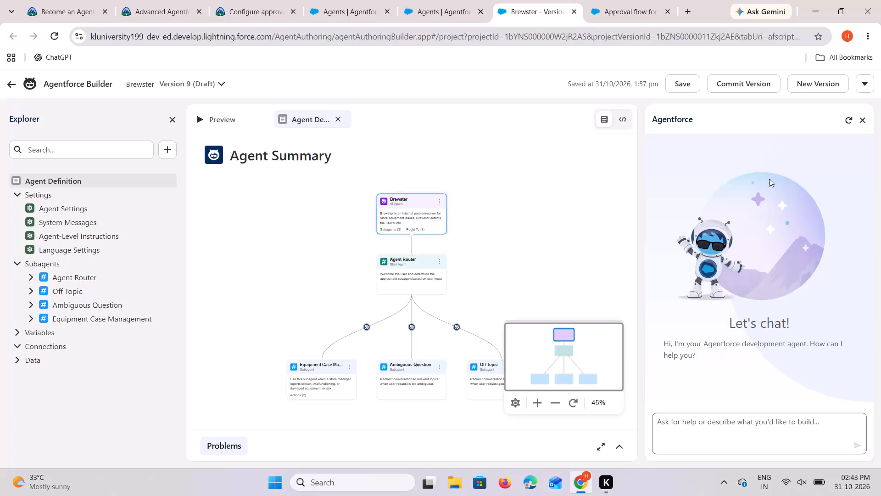
left_click(828, 82)
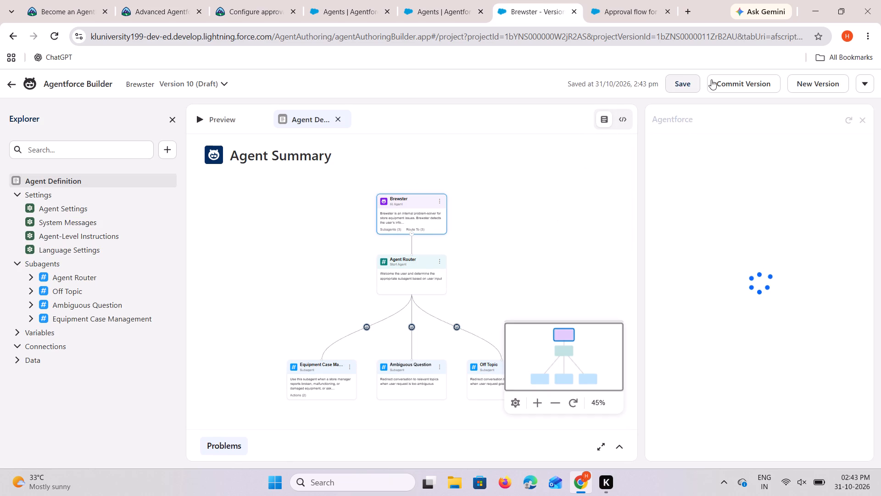
left_click(680, 86)
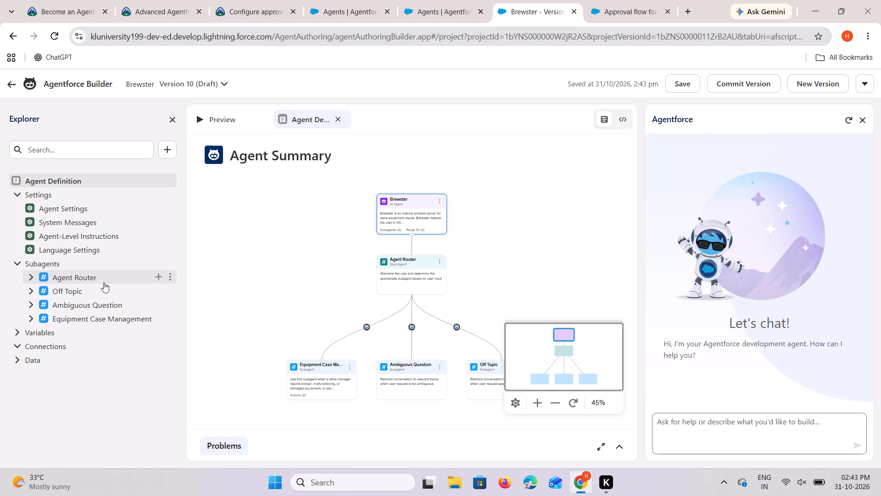
Start adding a new action to the Equipment Case Management subagent.
left_click(76, 315)
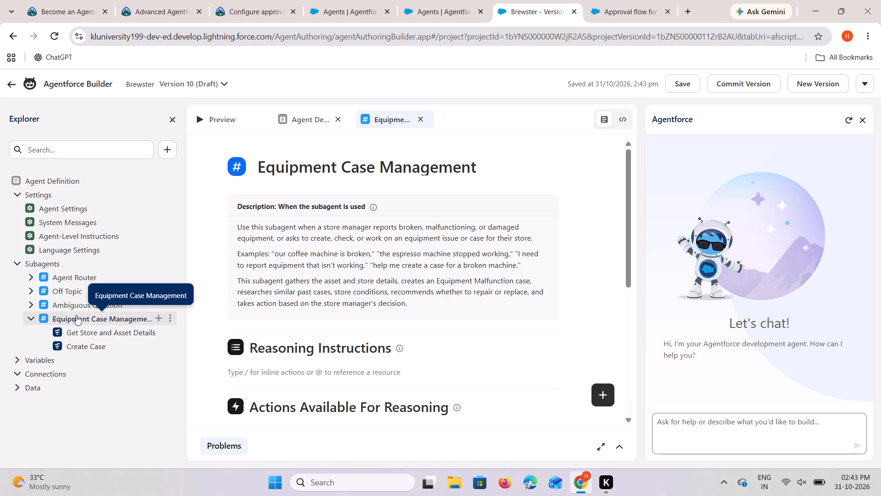
left_click(158, 316)
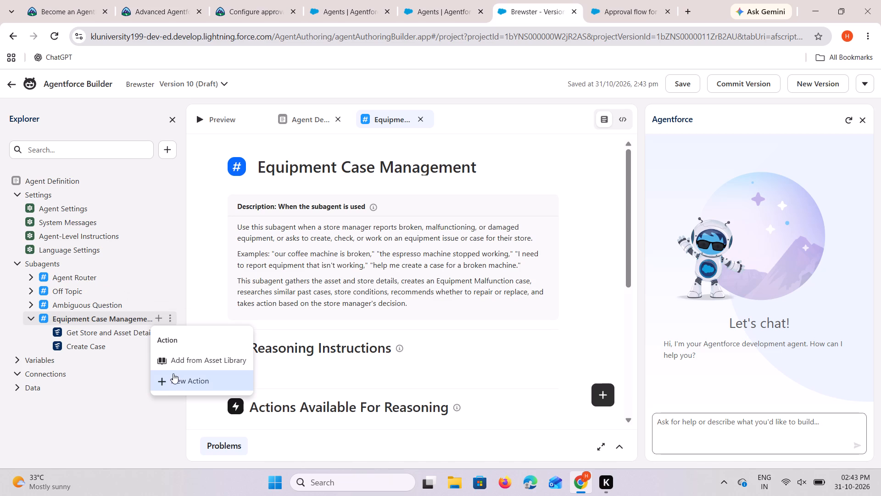
left_click(175, 377)
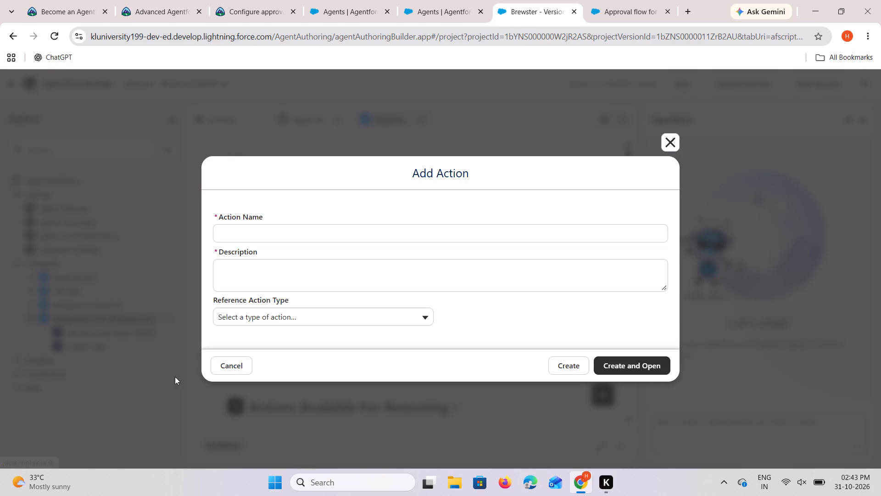
Name the new action Approval flow for Regional Manager, copying the name from the Trailhead challenge instructions.
left_click_drag(253, 6, 396, 17)
scroll(250, 250, "up", 2)
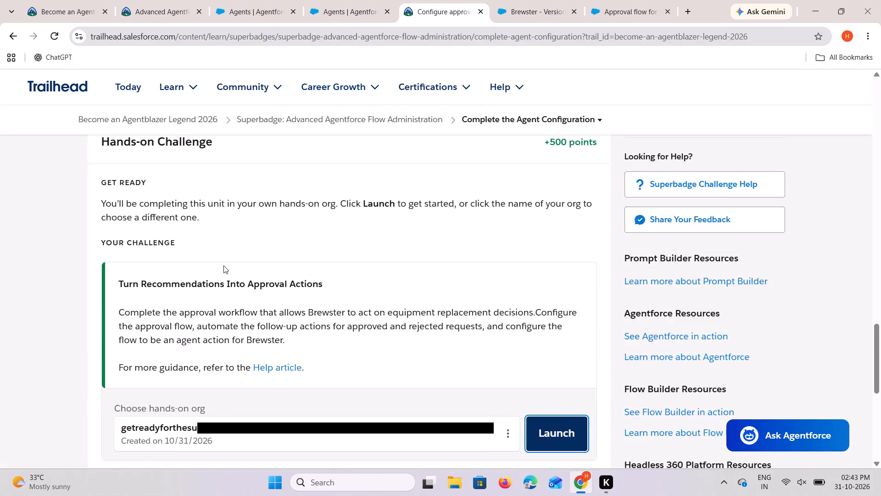
scroll(223, 265, "up", 5)
scroll(297, 324, "up", 4)
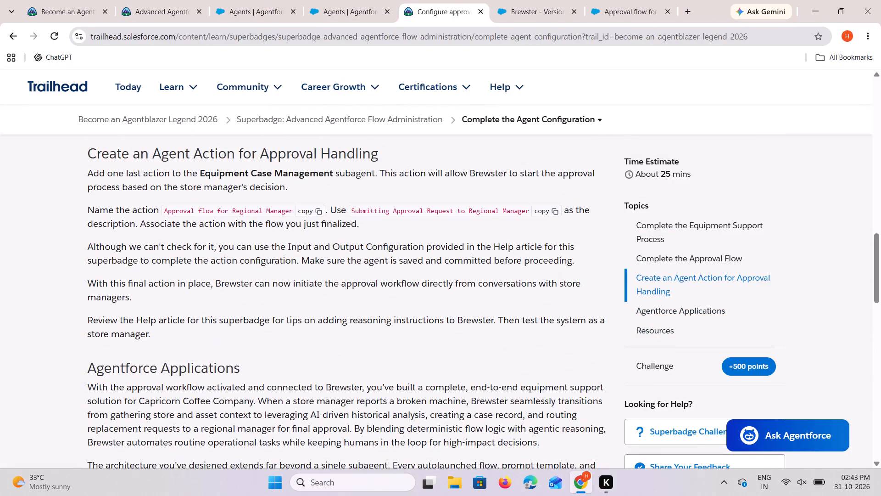
scroll(297, 324, "up", 1)
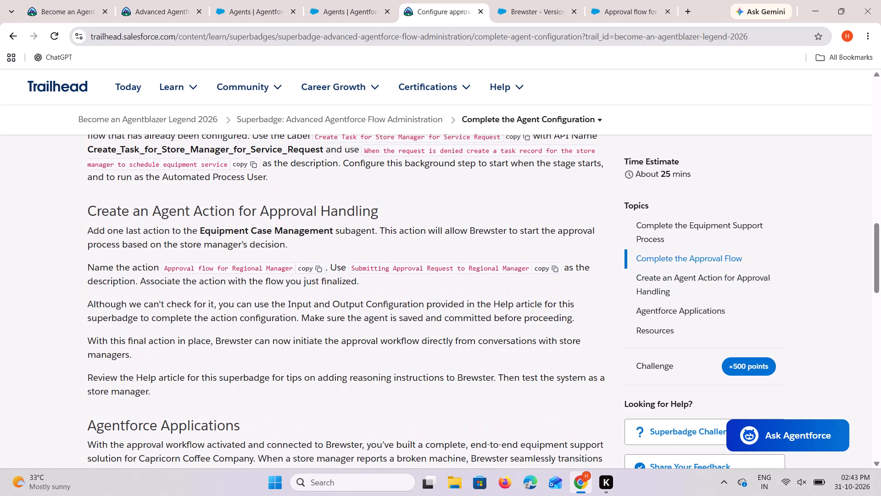
left_click(311, 267)
scroll(320, 287, "up", 1)
scroll(320, 287, "down", 1)
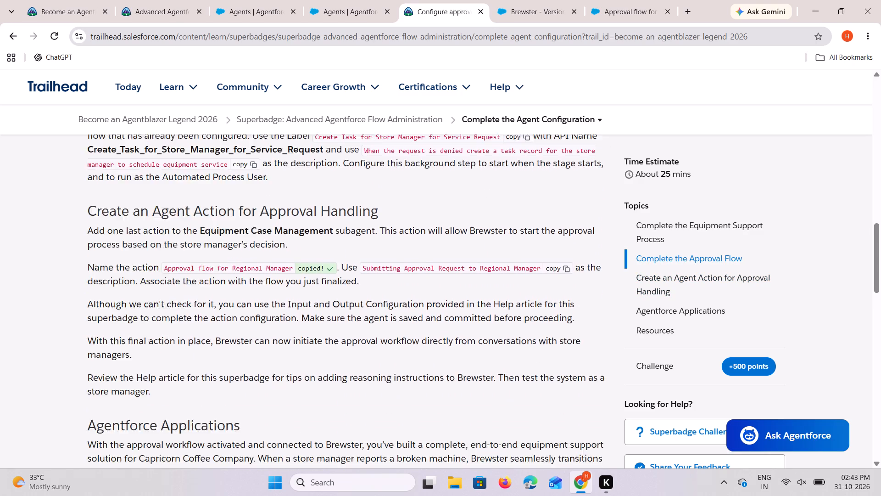
scroll(320, 287, "down", 1)
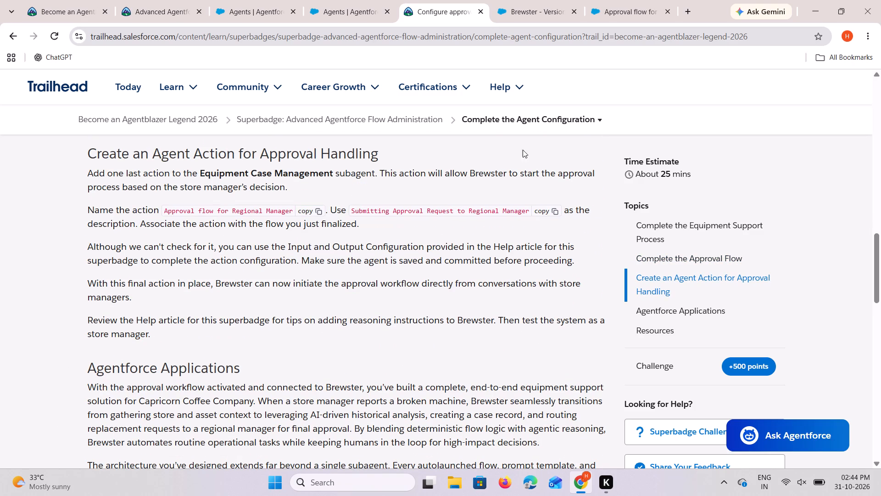
left_click(613, 18)
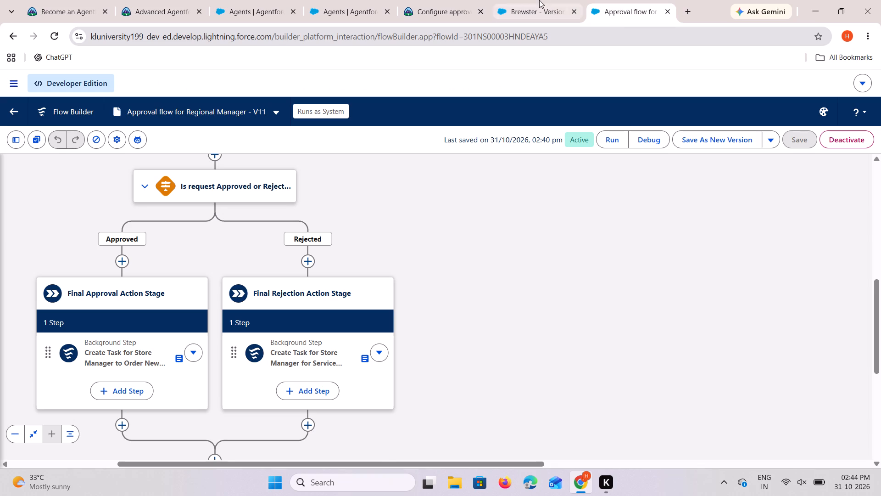
left_click(539, 0)
right_click(228, 234)
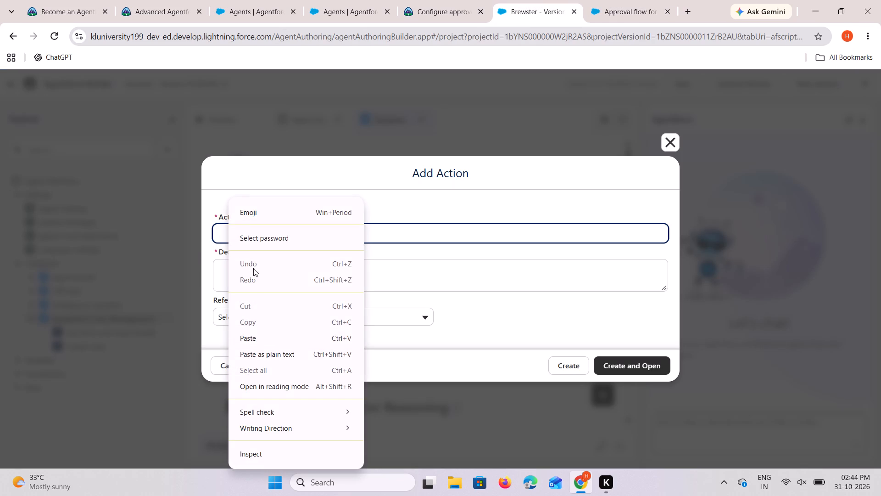
left_click(254, 335)
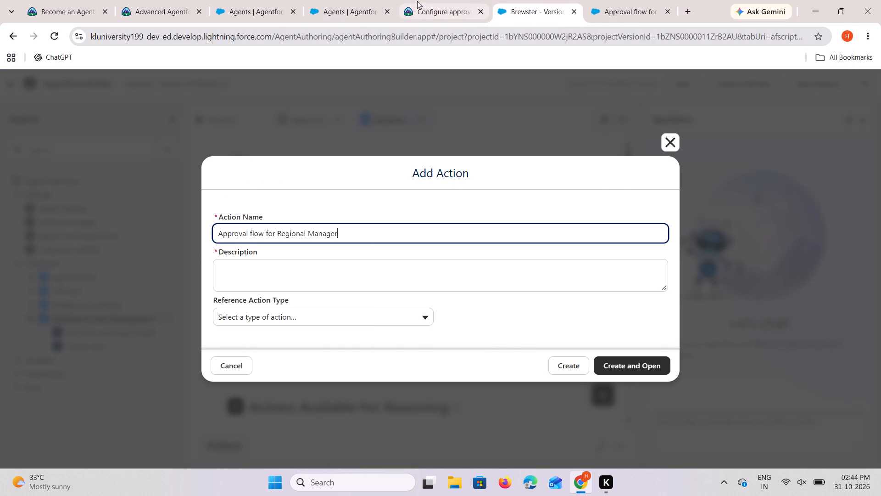
Copy the description Submitting Approval Request to Regional Manager from the Trailhead instructions into the new action.
left_click(424, 3)
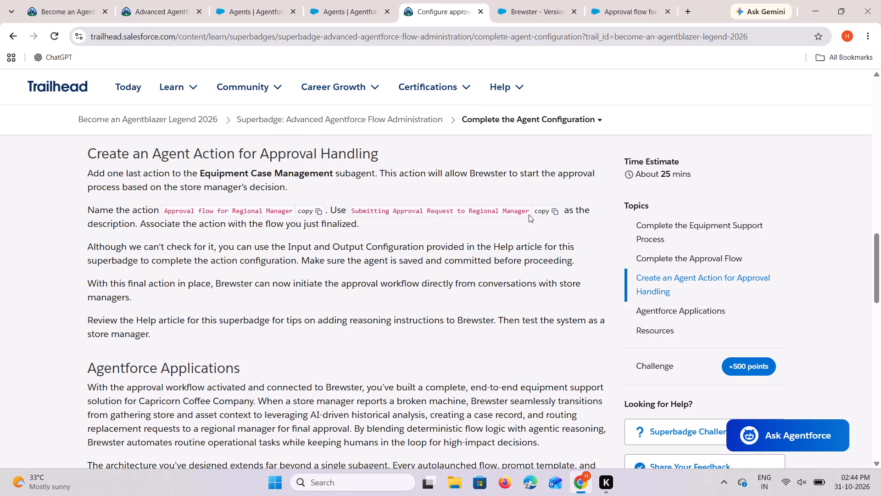
left_click(539, 209)
left_click(554, 0)
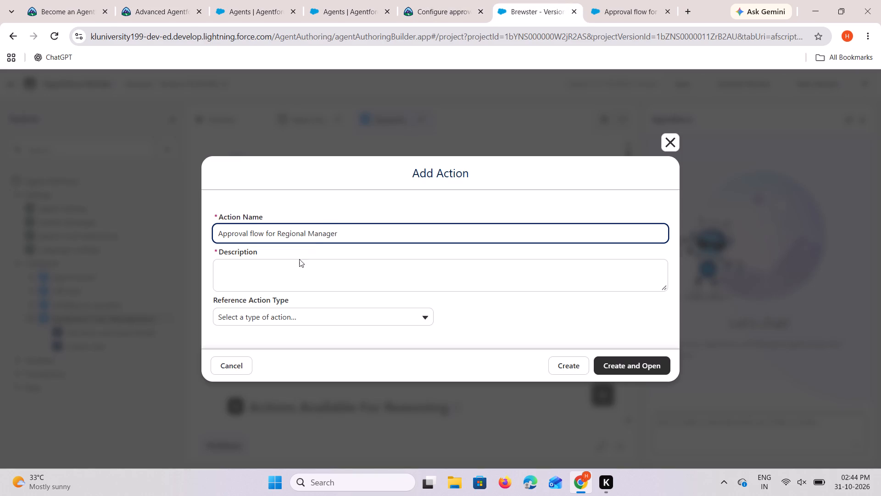
right_click(292, 275)
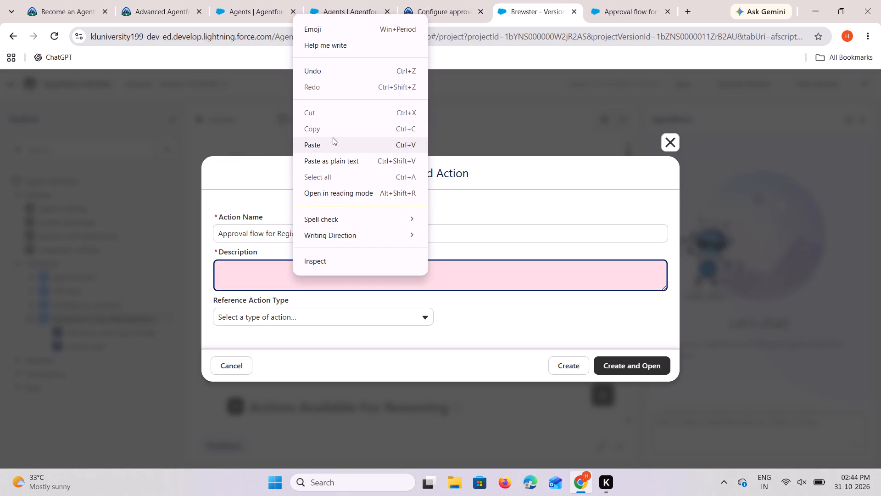
left_click(333, 137)
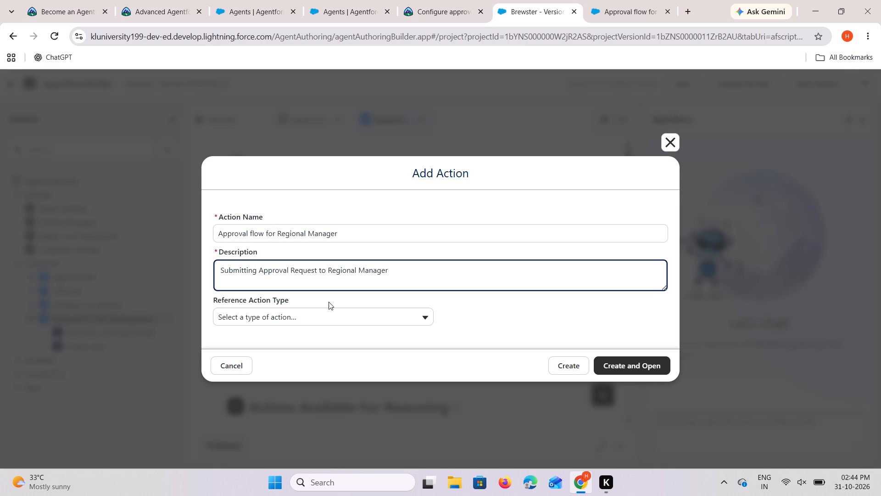
Reference the flow Approval flow for Regional Manager, with action type Flow, and create and open the action.
left_click(323, 318)
left_click(267, 388)
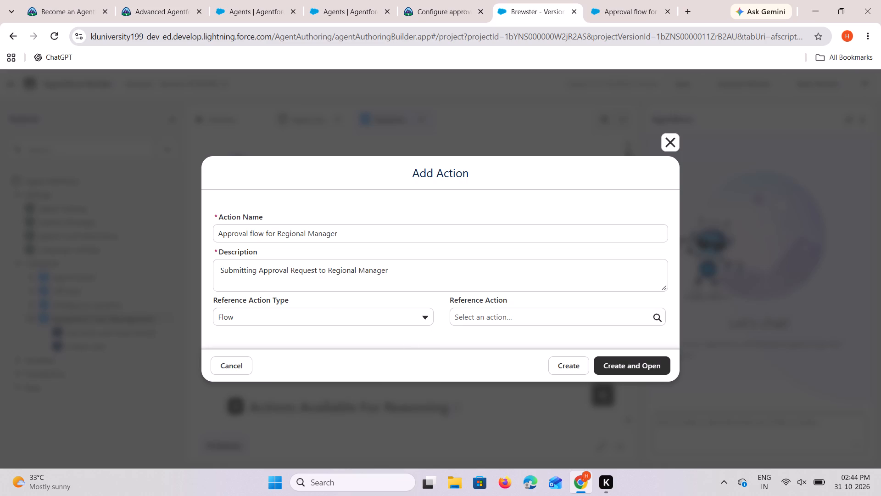
left_click(464, 313)
type("appr")
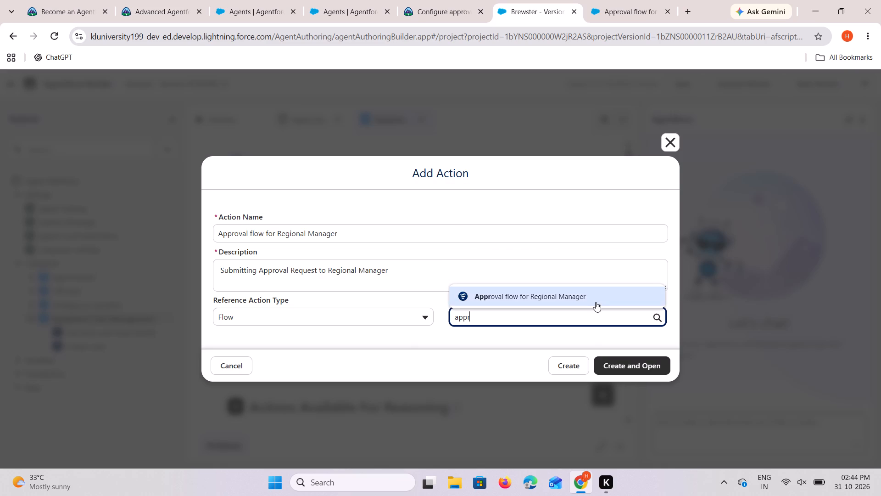
left_click(596, 302)
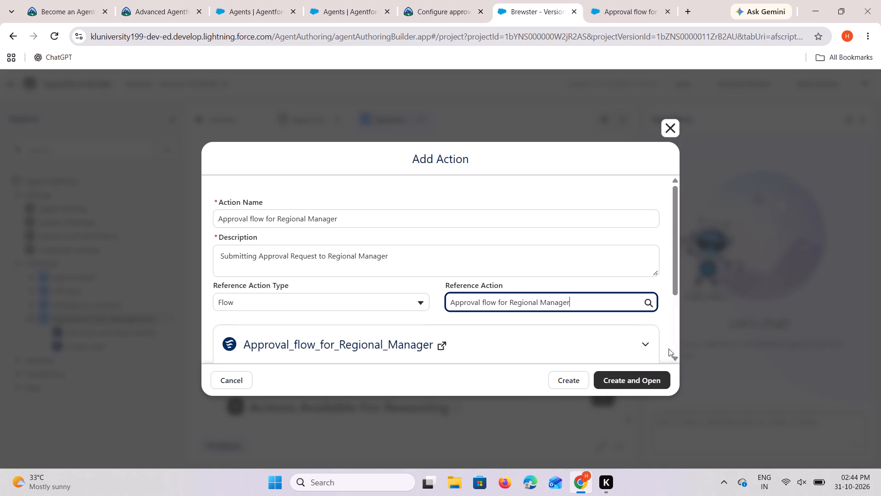
left_click(664, 377)
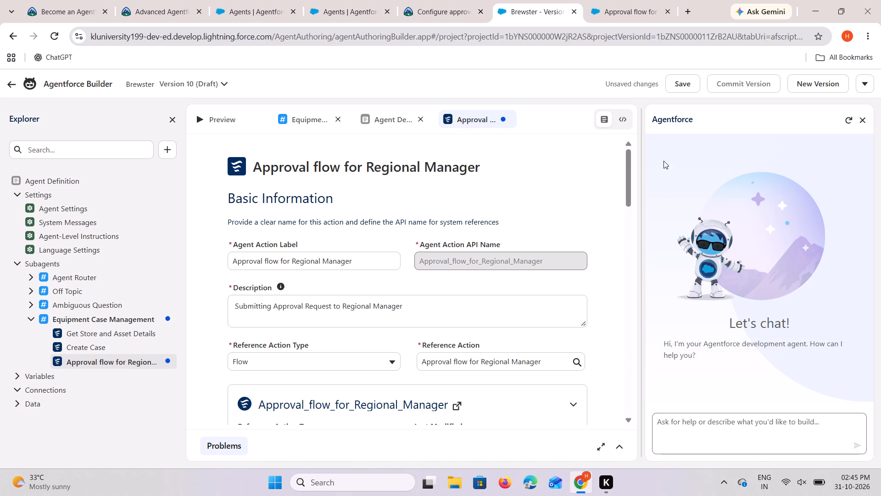
Require the recordId and submissionComments inputs to execute the Approval flow for Regional Manager action.
scroll(362, 343, "down", 8)
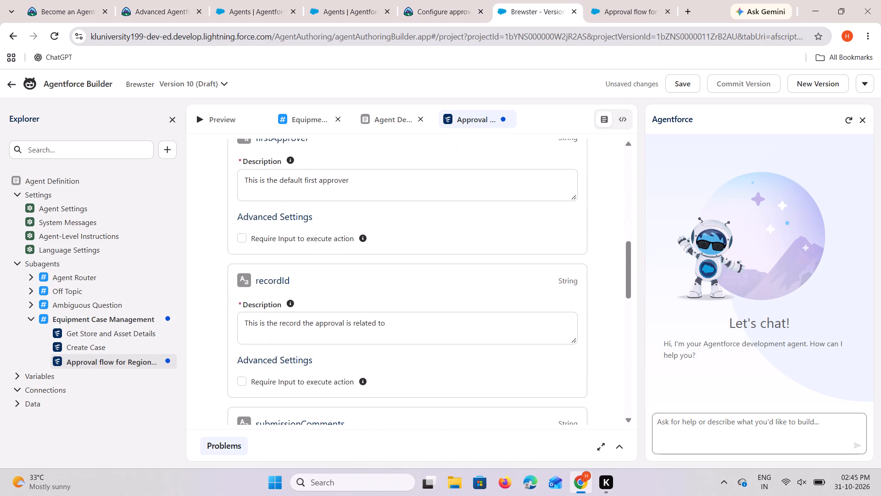
scroll(351, 333, "down", 1)
left_click(245, 324)
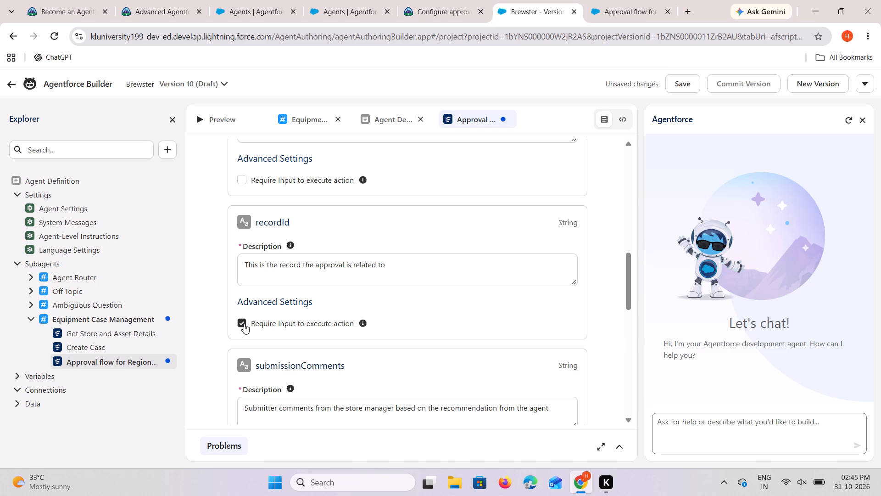
scroll(266, 291, "down", 1)
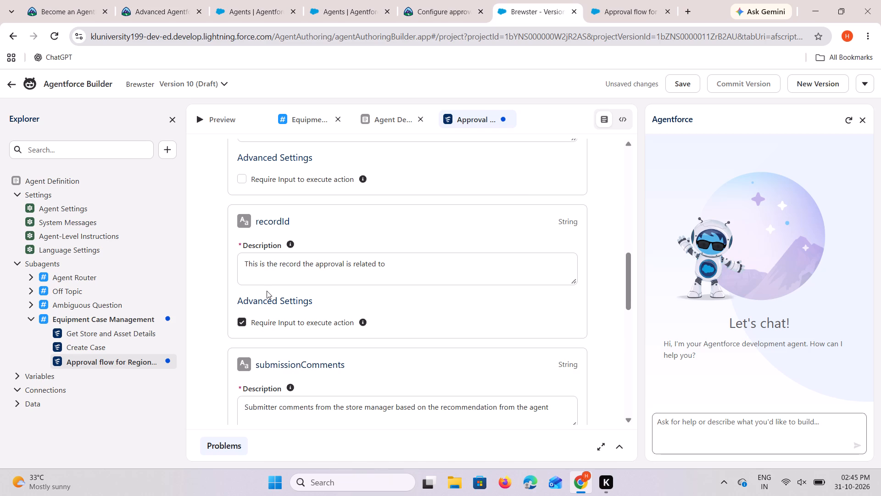
scroll(267, 291, "down", 3)
left_click(245, 238)
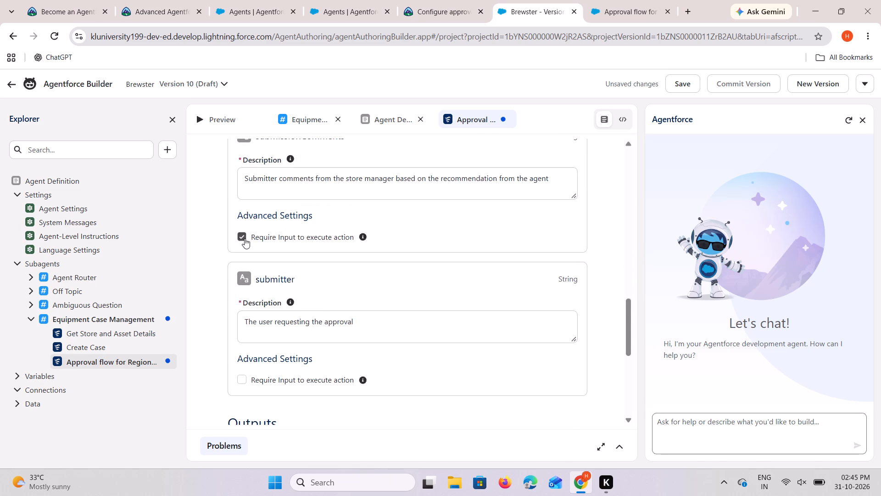
scroll(243, 239, "up", 1)
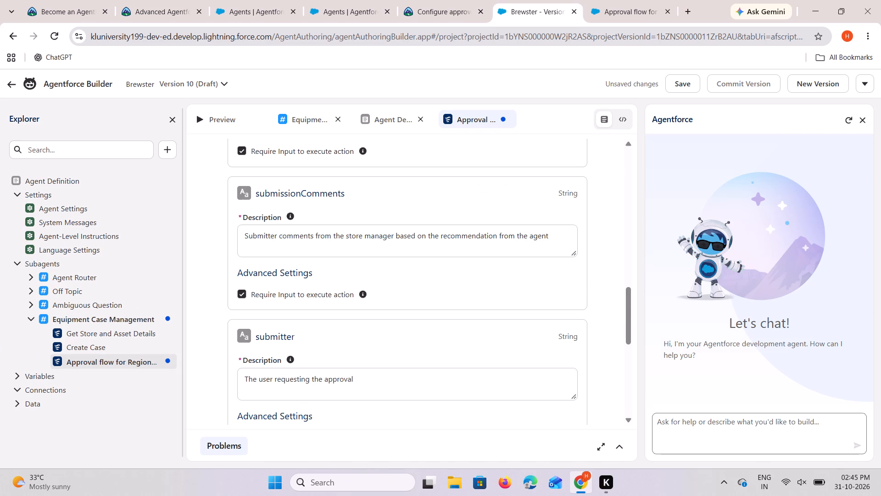
Save the Brewster agent draft and commit the version.
left_click(687, 81)
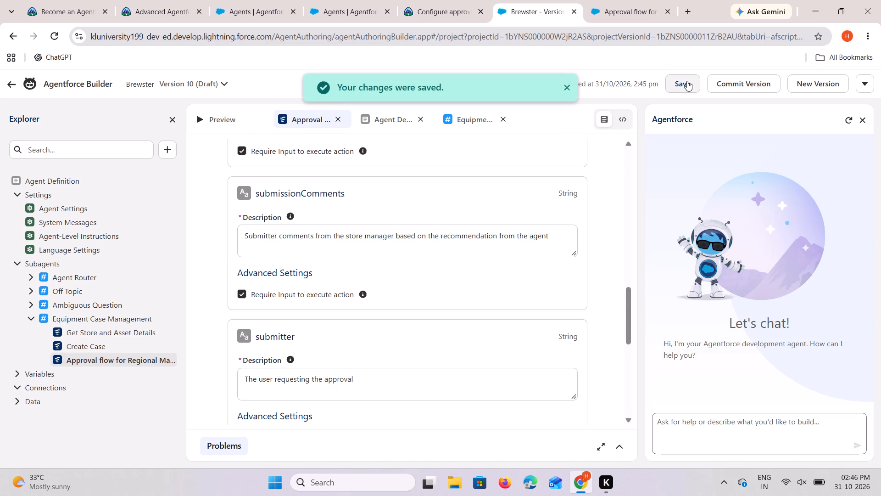
left_click(758, 84)
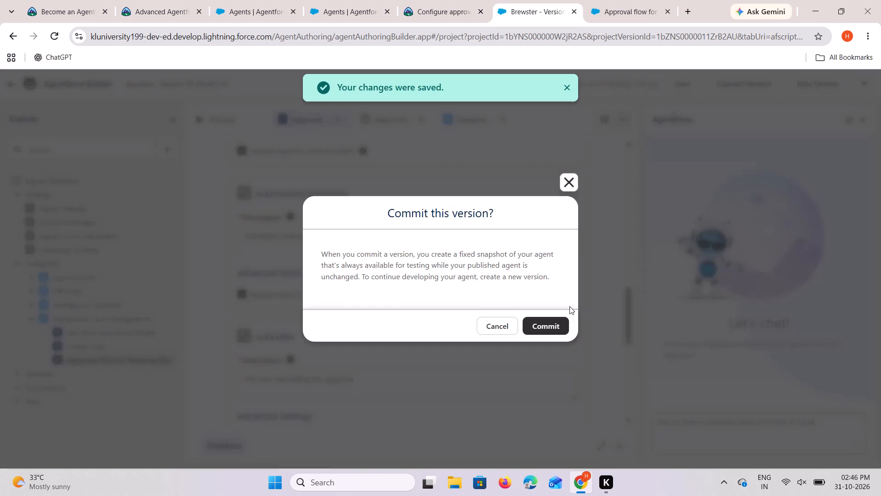
left_click(556, 322)
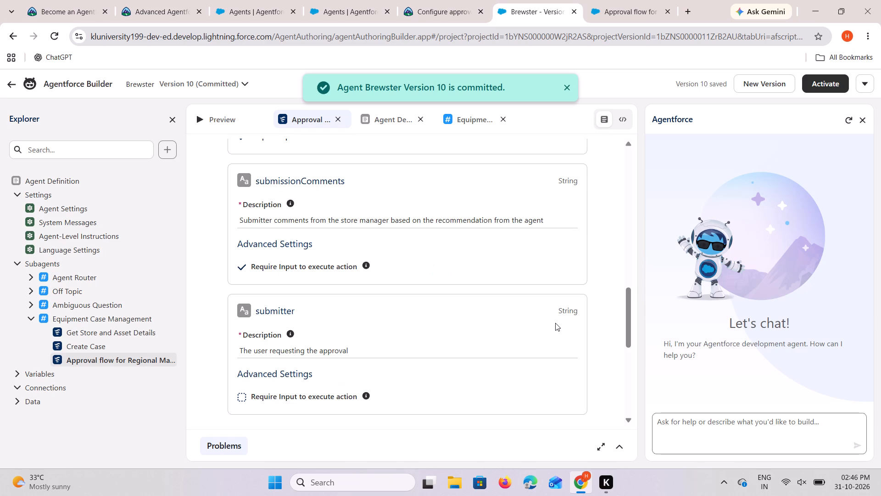
Activate the committed version of the Brewster agent and finish the activation.
left_click(828, 89)
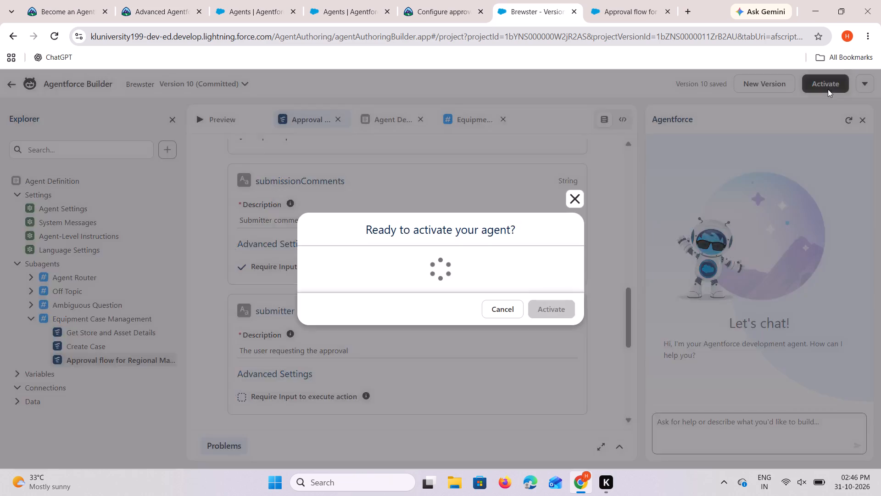
left_click(558, 312)
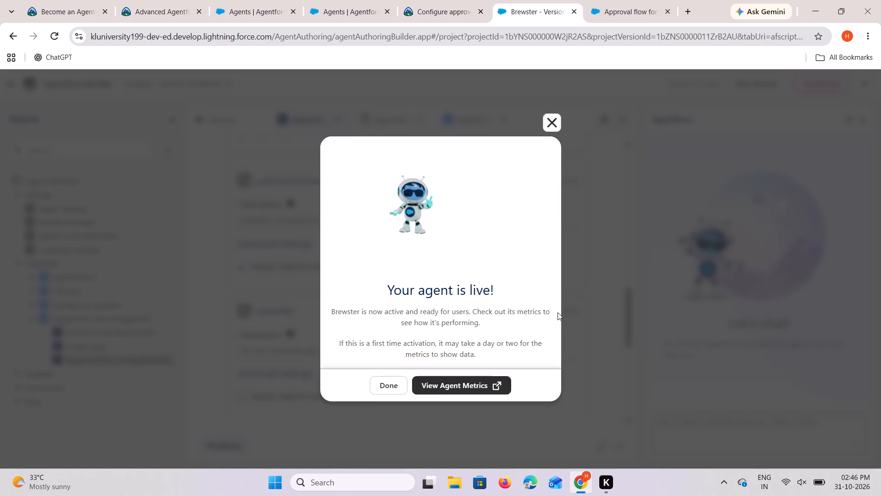
left_click(635, 0)
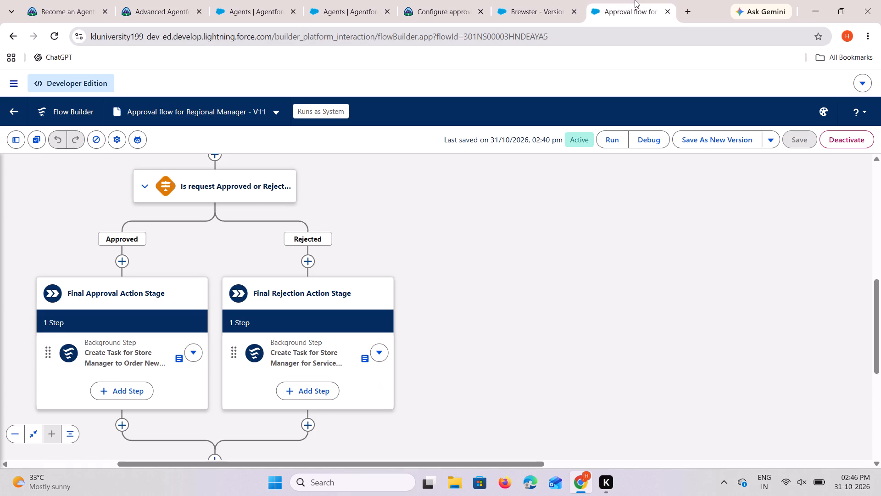
left_click(513, 6)
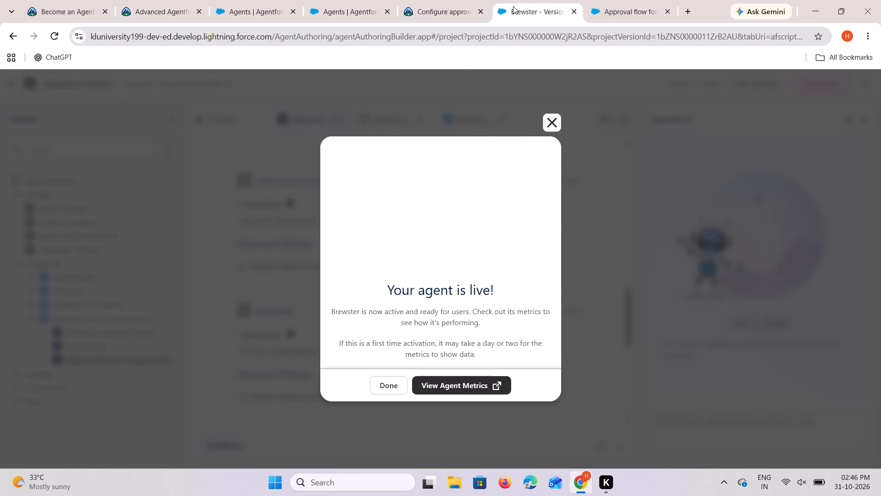
left_click(386, 383)
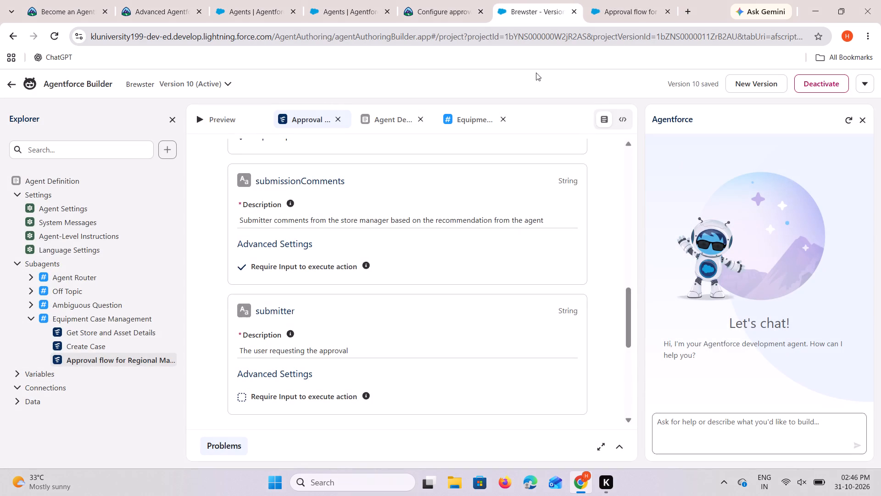
Check the Complete the Agent Configuration challenge on the Trailhead page to earn its 500 points.
left_click(448, 8)
scroll(878, 25, "down", 6)
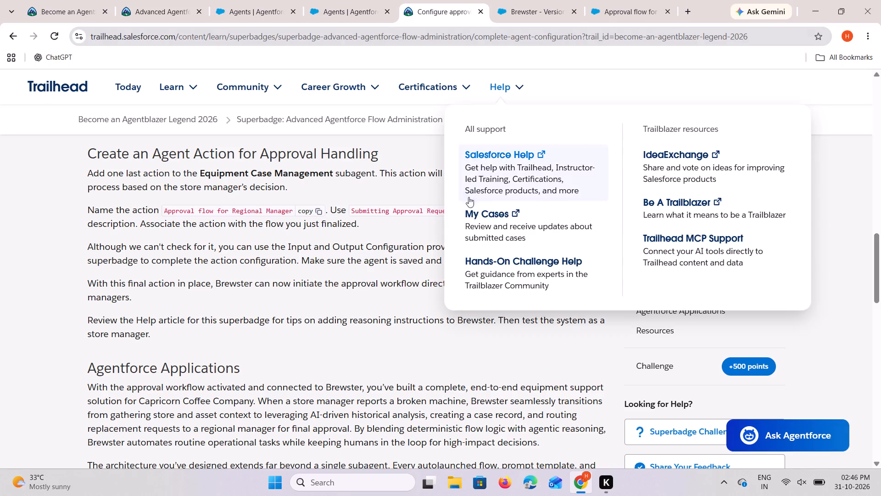
scroll(382, 304, "down", 12)
left_click(258, 333)
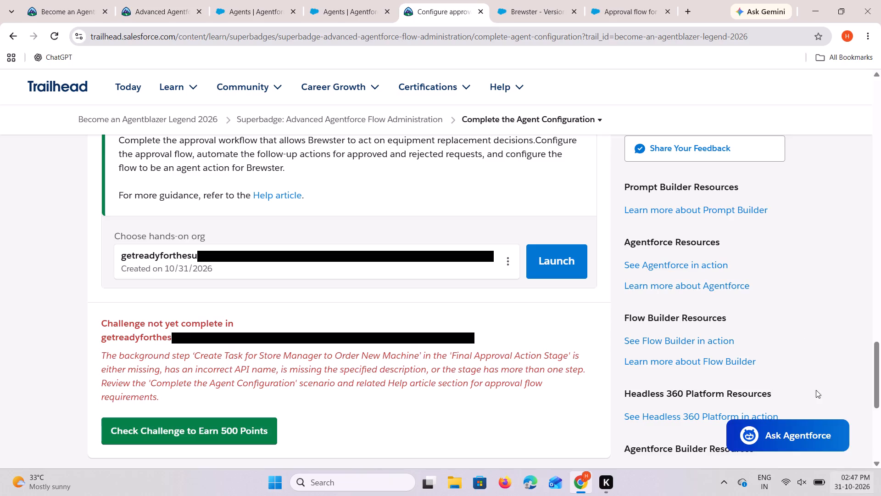
In the approval flow's Final Approval Action Stage, open the label, API name and description of the Create Task for Store Manager to Order New Machine step.
left_click(552, 0)
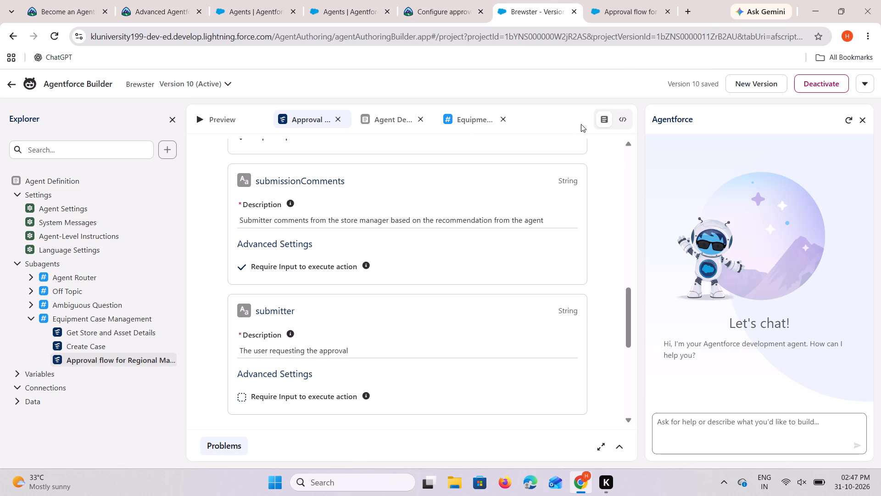
left_click(629, 6)
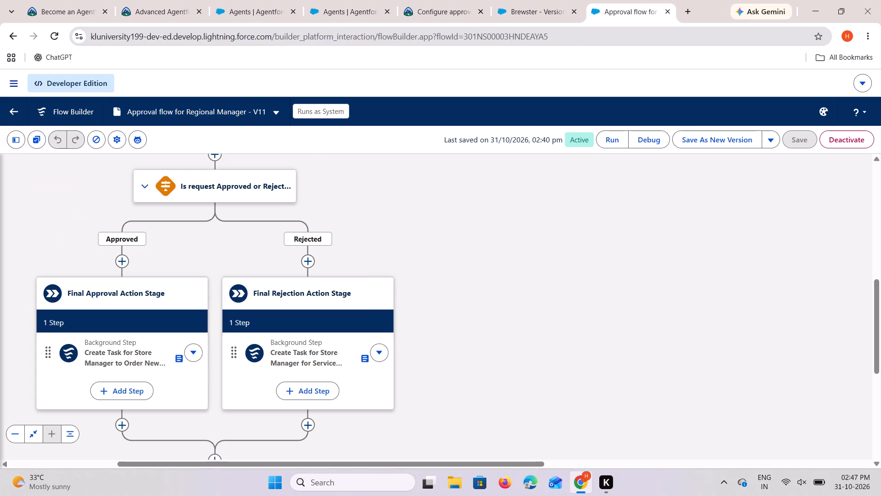
left_click_drag(504, 267, 673, 238)
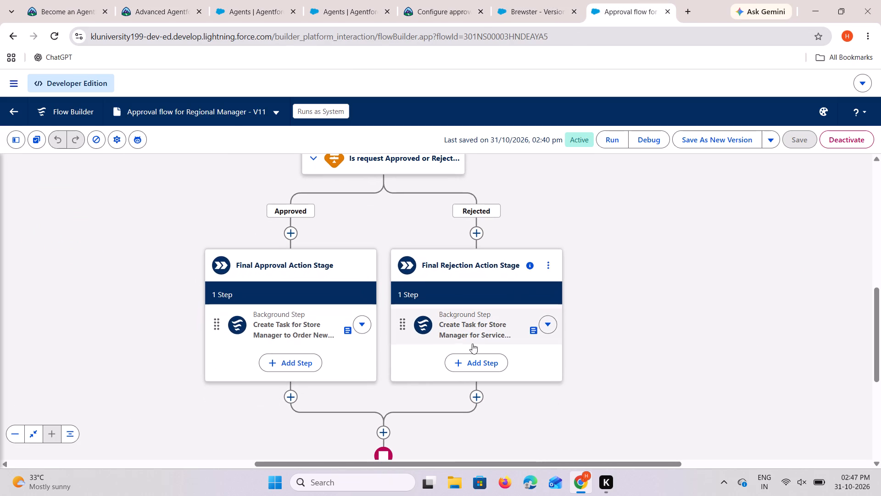
left_click(294, 336)
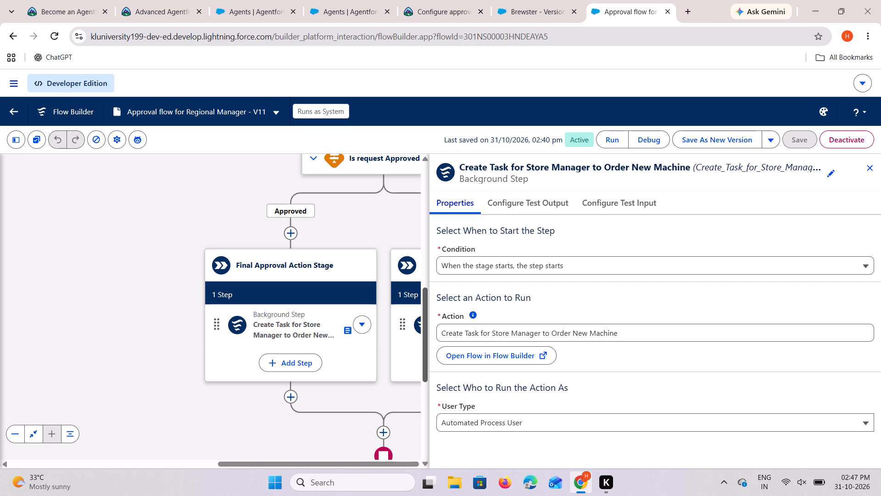
scroll(619, 338, "down", 1)
scroll(619, 338, "up", 4)
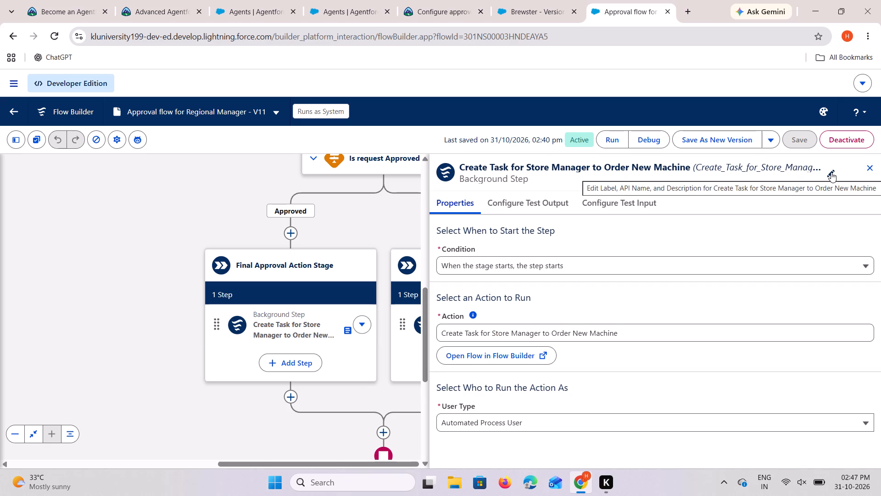
left_click(831, 172)
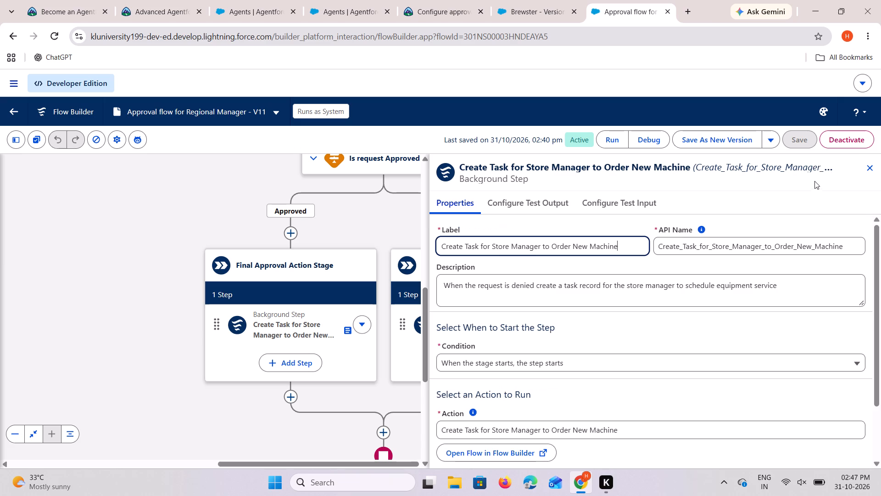
scroll(645, 289, "up", 2)
Compare the background step's label, API name and description with the challenge feedback and the Complete the Approval Flow instructions on the Trailhead page.
left_click_drag(436, 10, 485, 9)
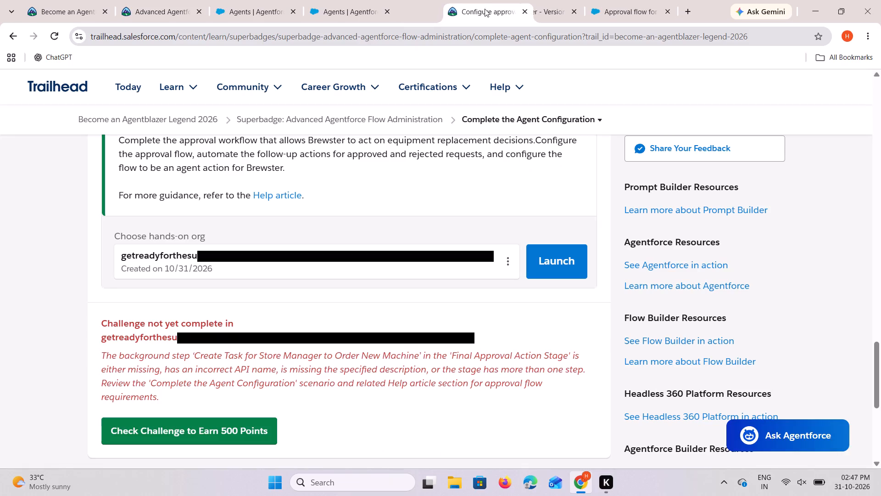
left_click_drag(485, 9, 491, 7)
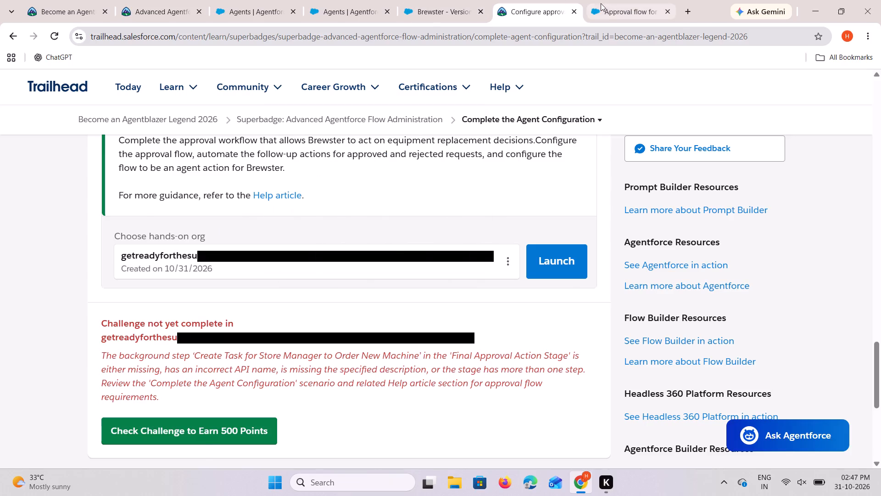
left_click(613, 7)
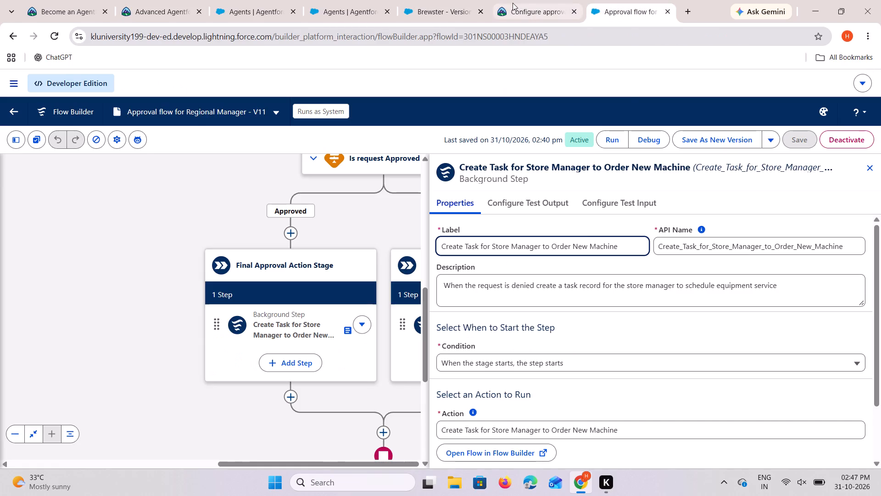
left_click(513, 3)
left_click(642, 8)
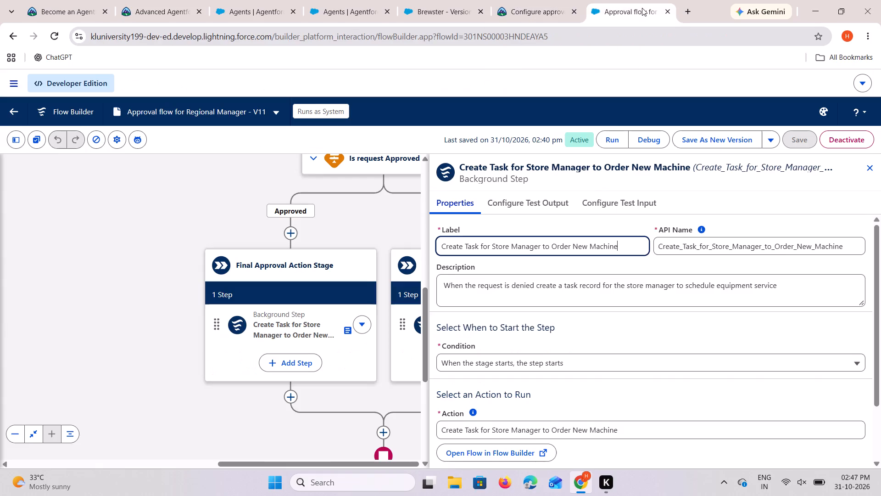
left_click(520, 5)
scroll(321, 276, "up", 10)
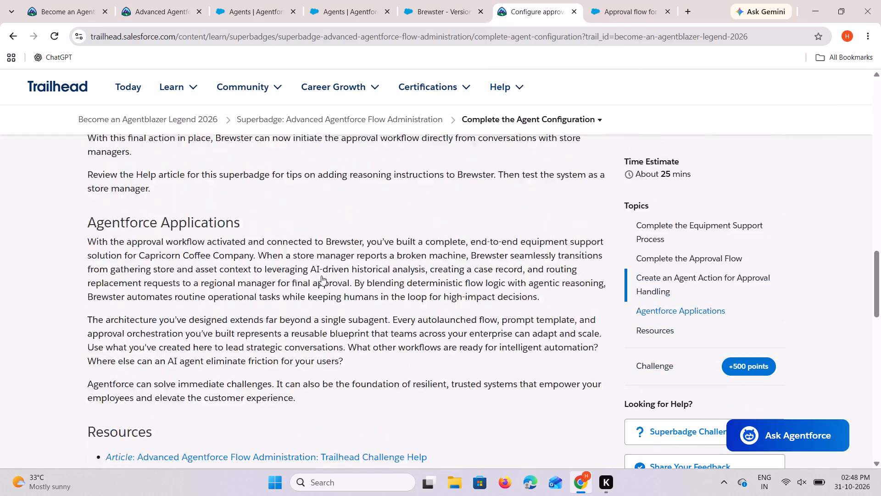
scroll(321, 276, "up", 5)
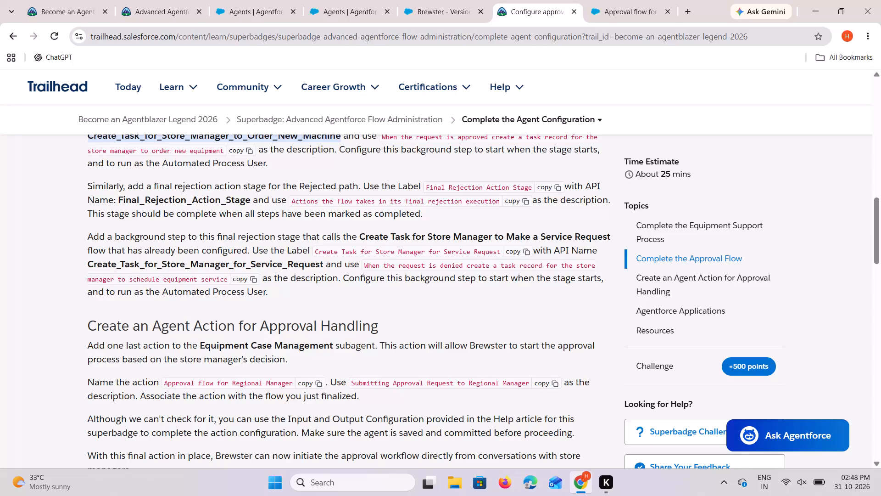
scroll(321, 276, "up", 1)
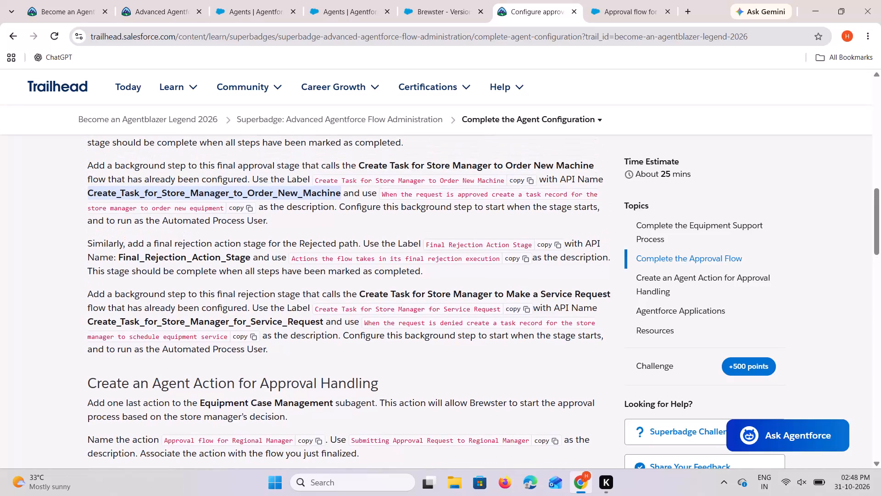
scroll(321, 276, "up", 1)
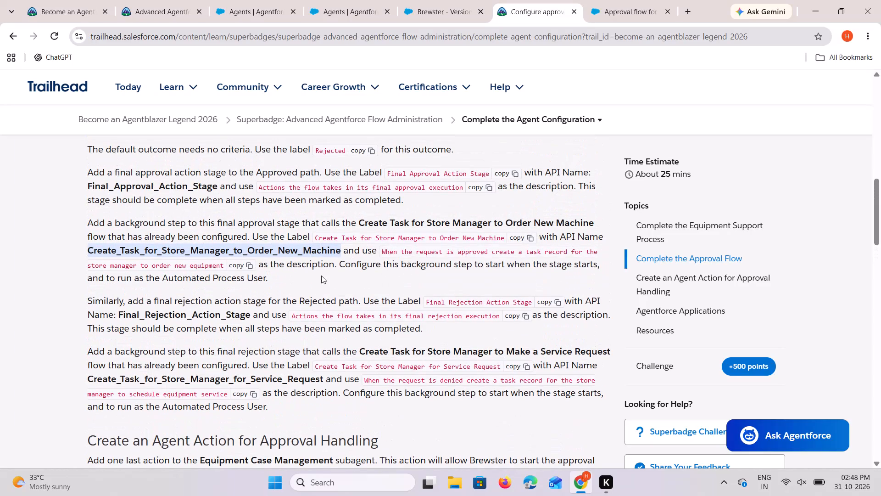
scroll(321, 276, "up", 1)
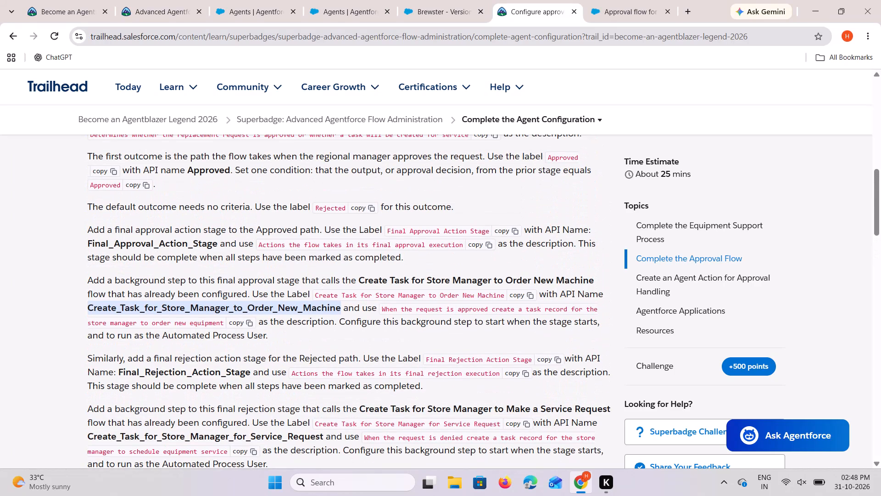
Replace the background step's description with "When the request is approved create a task record for the store manager to order new equipment".
left_click(389, 328)
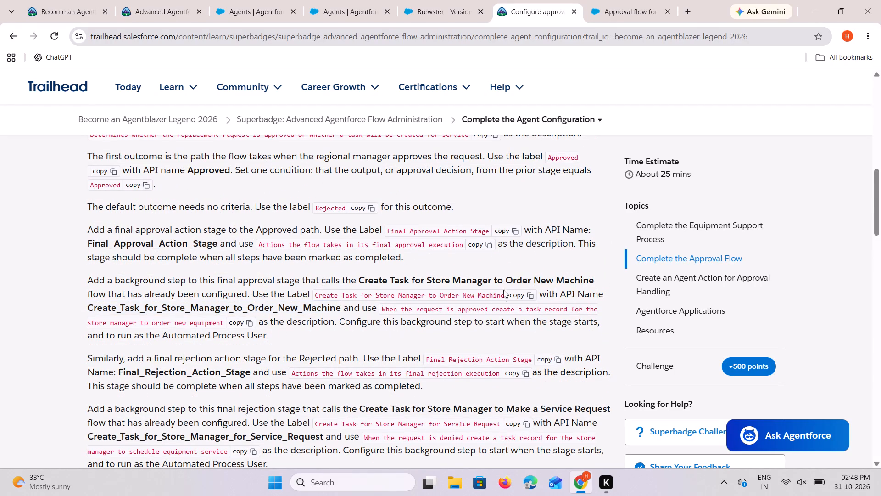
left_click(242, 321)
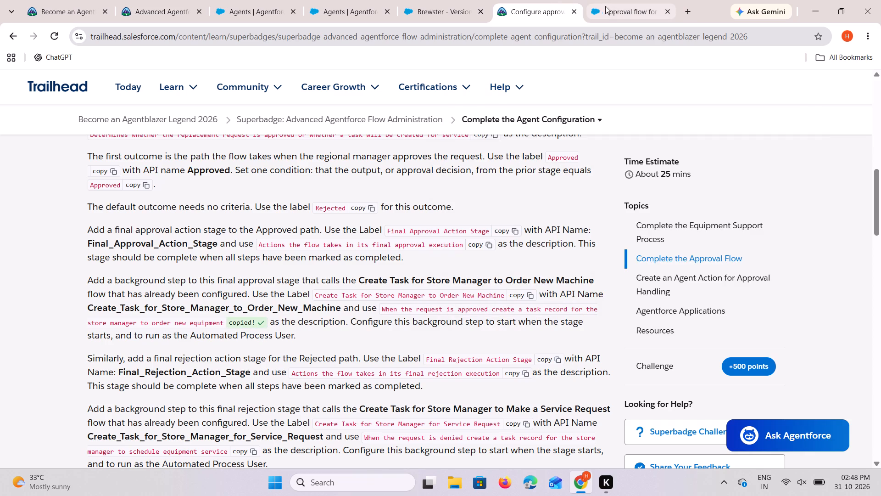
left_click(608, 5)
left_click(511, 291)
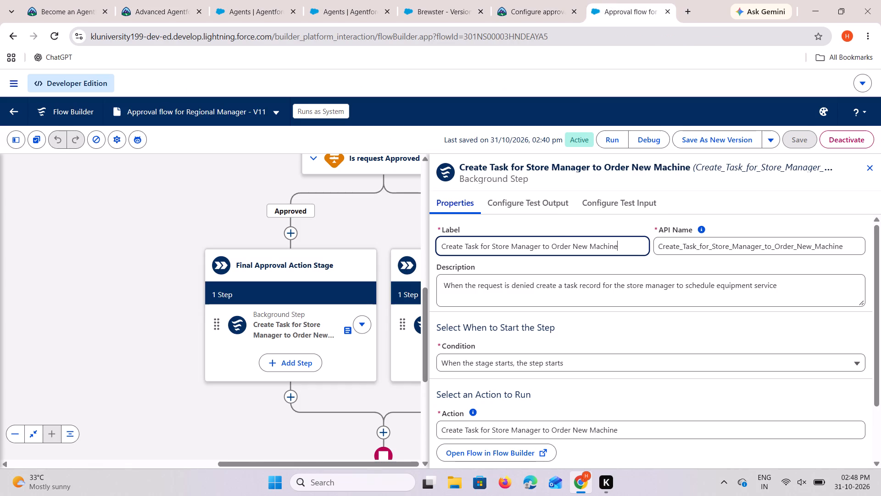
key("ctrl+a")
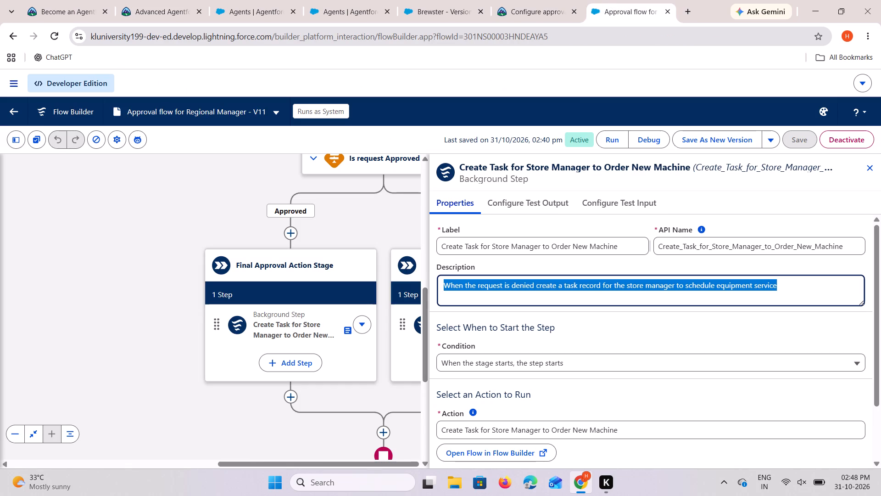
Replace the background step's description with "When the request is approved create a task record for the store manager to order new equipment".
key("ctrl+v")
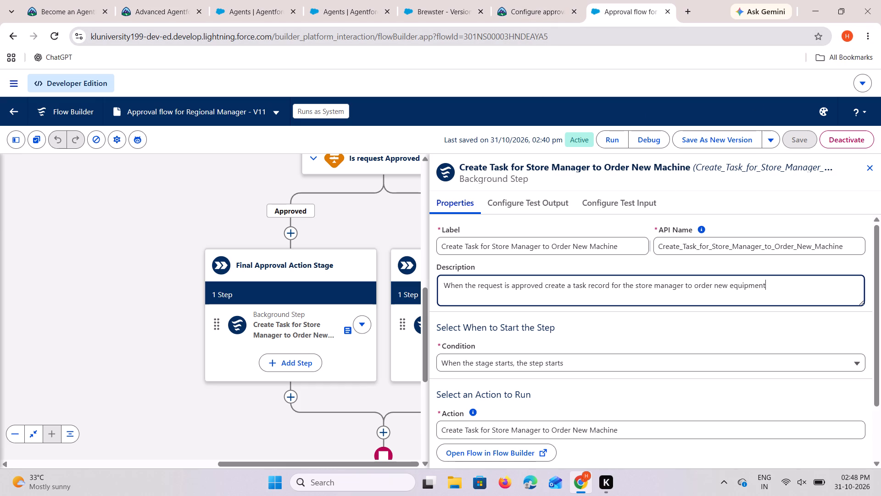
Clear the API name of the Create Task for Store Manager to Order New Machine background step.
left_click_drag(853, 248, 563, 232)
key("BackSpace")
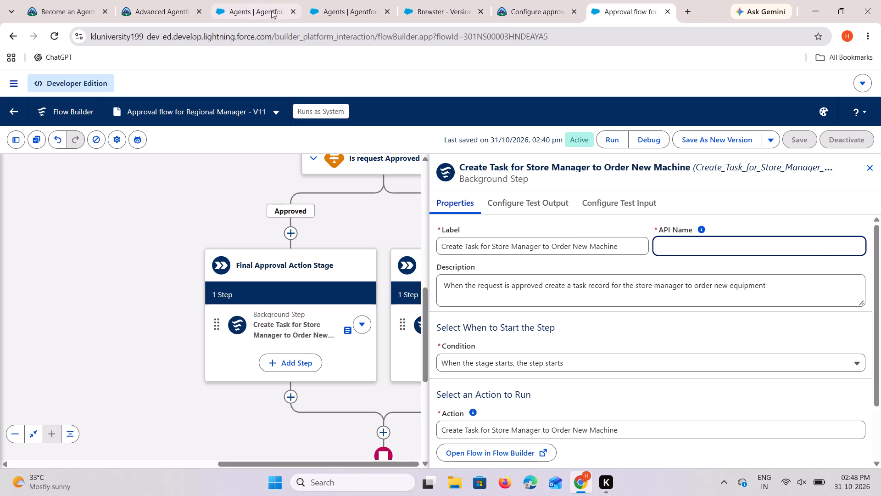
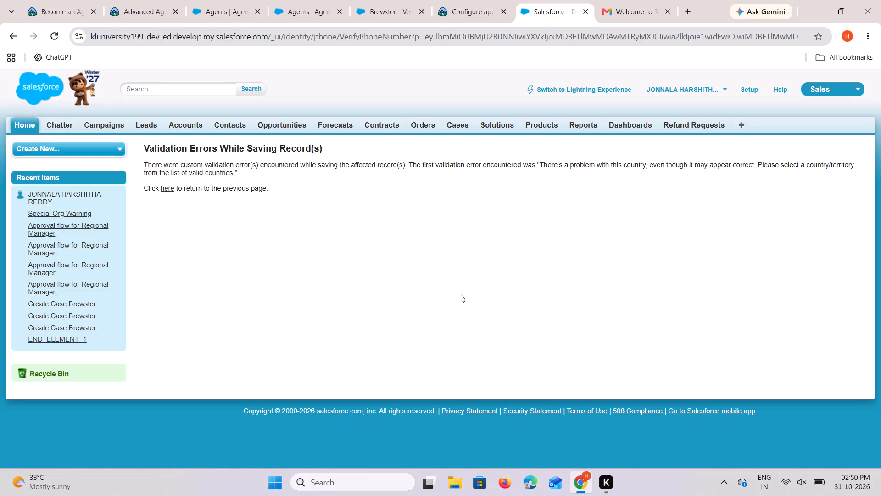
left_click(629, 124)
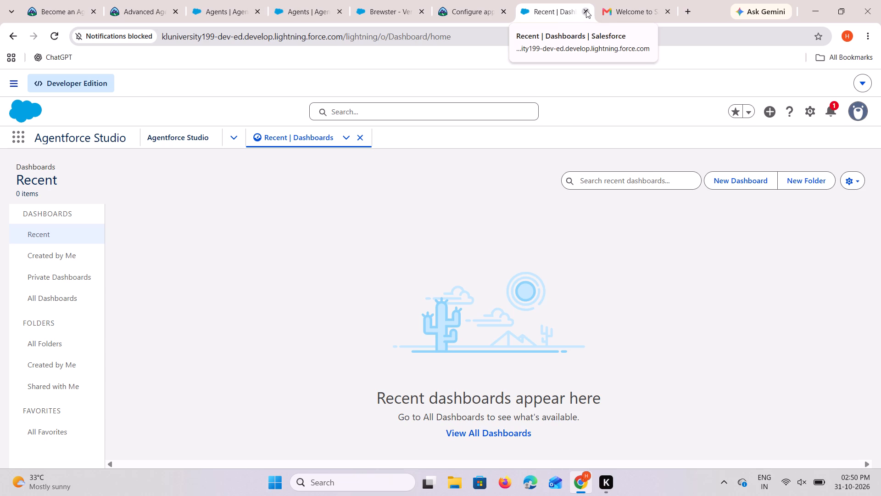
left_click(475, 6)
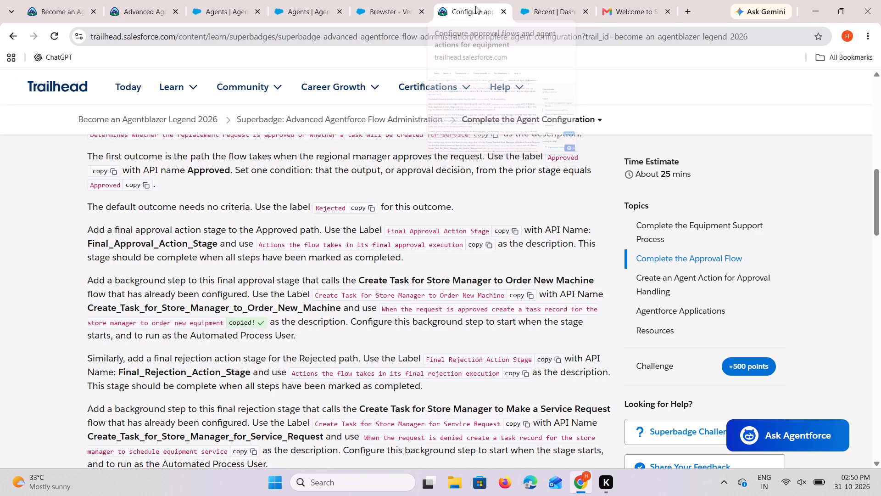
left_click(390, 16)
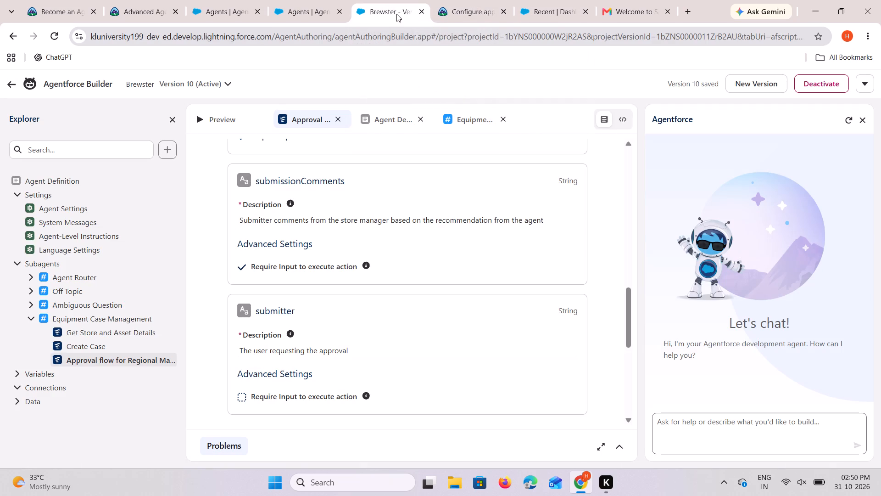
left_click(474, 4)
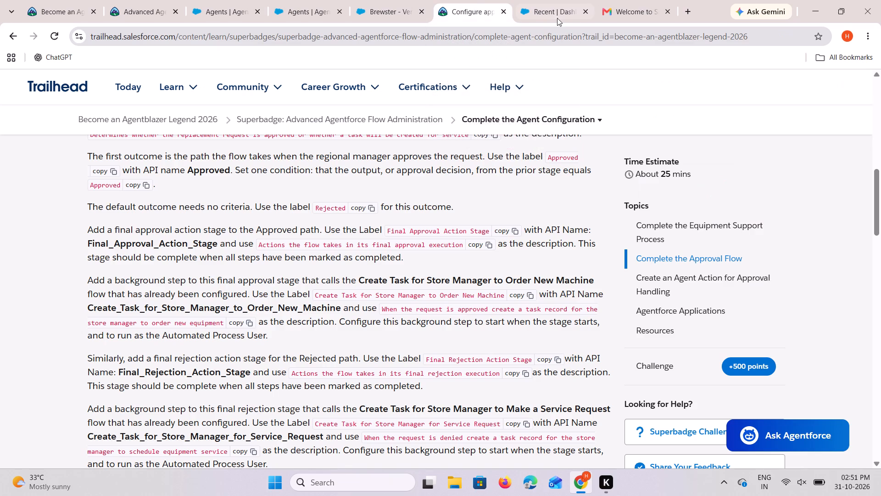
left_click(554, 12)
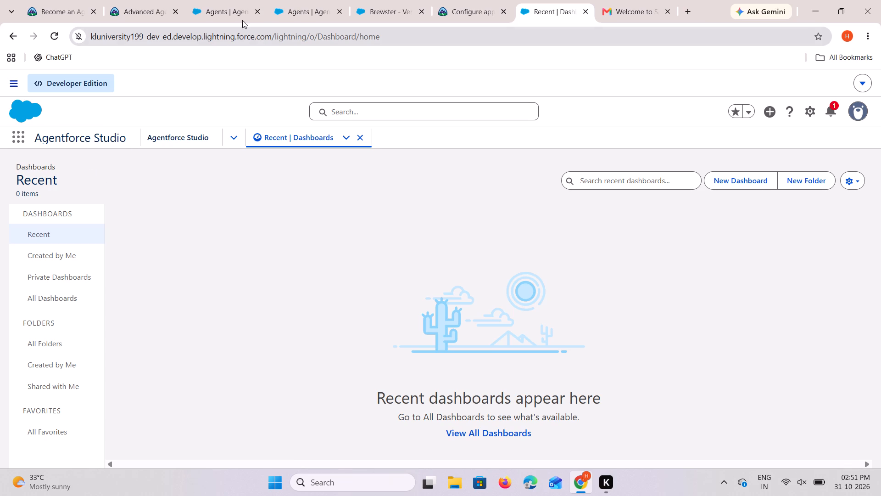
Launch the hands-on org from the Turn Recommendations Into Approval Actions challenge on the Trailhead page.
left_click(463, 7)
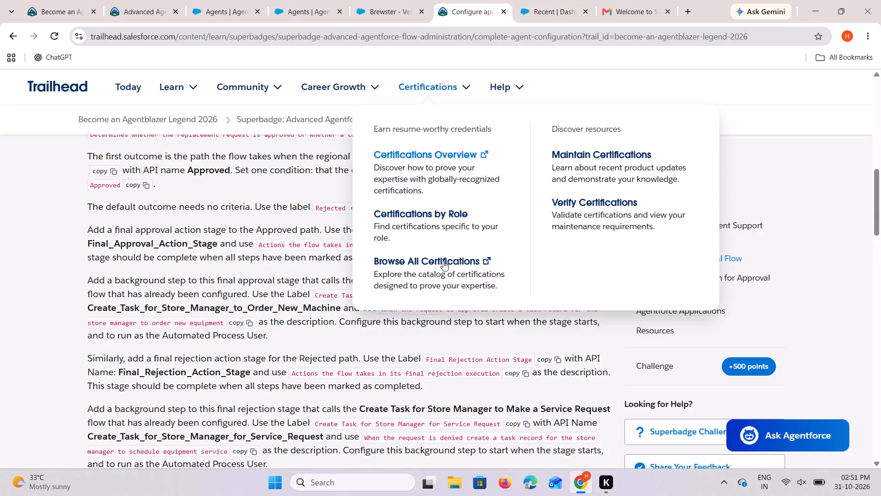
scroll(430, 310, "down", 8)
scroll(286, 297, "down", 8)
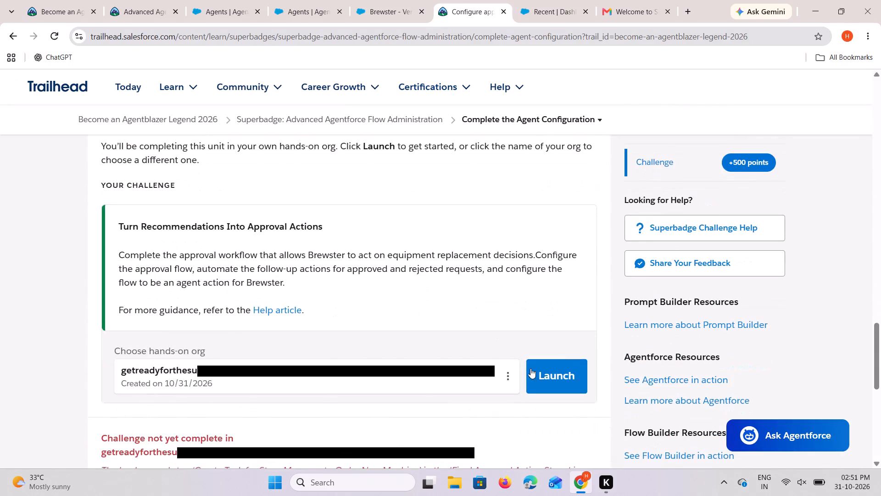
scroll(497, 382, "down", 1)
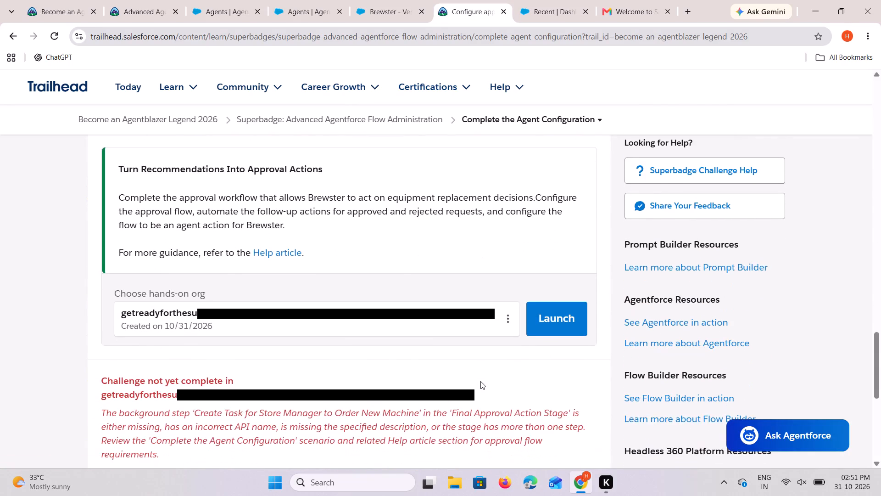
left_click(552, 322)
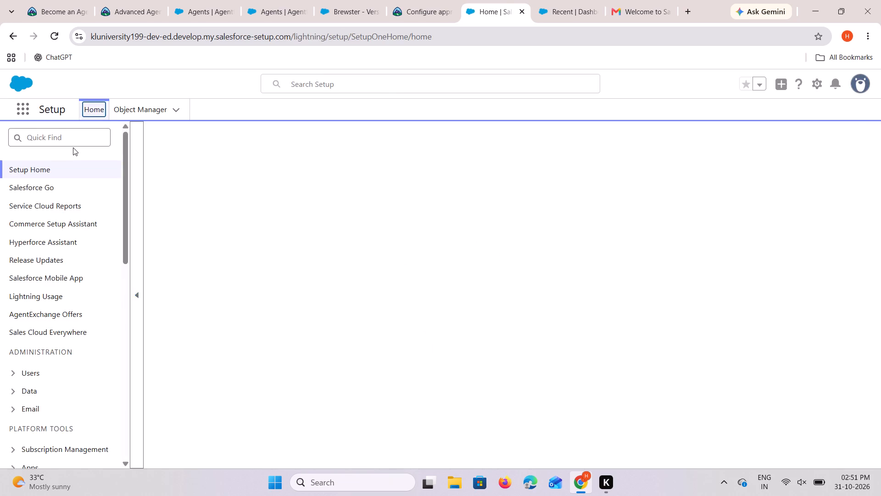
Search Setup for "flows" and open the Flows page under Process Automation.
left_click(75, 163)
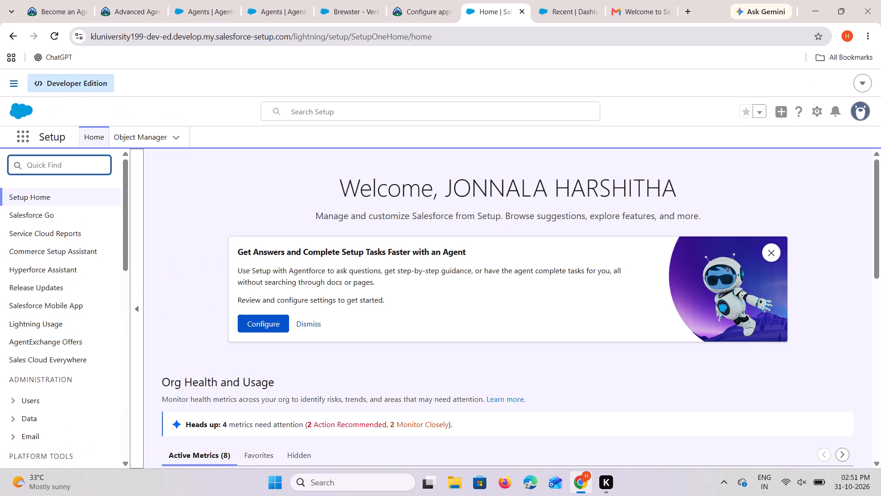
type("flows")
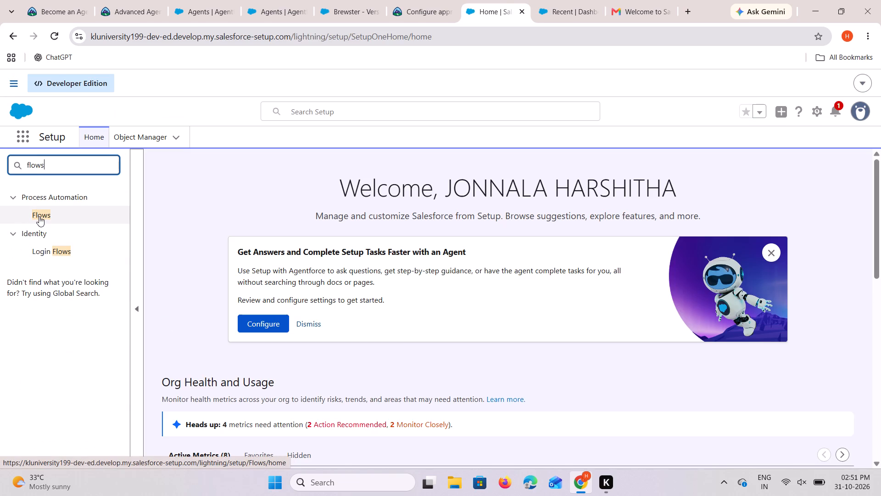
left_click(39, 216)
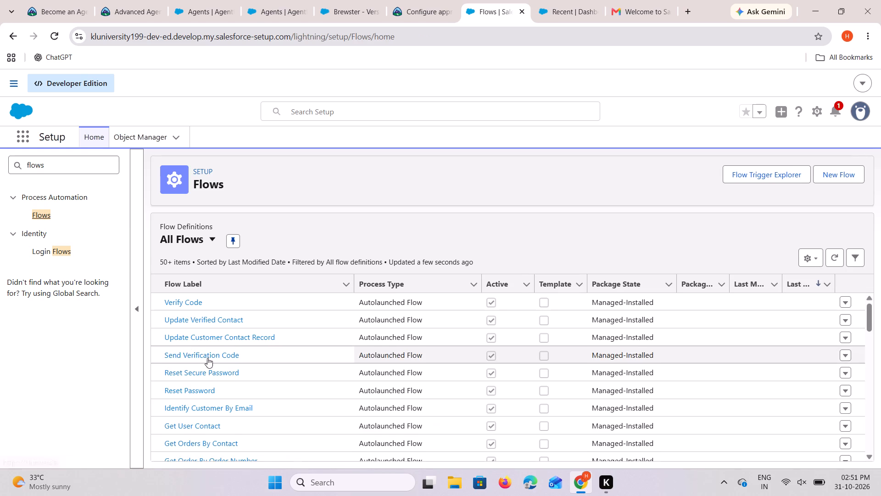
Find Approval flow for Regional Manager in the All Flows list and open it in Flow Builder.
scroll(244, 360, "down", 9)
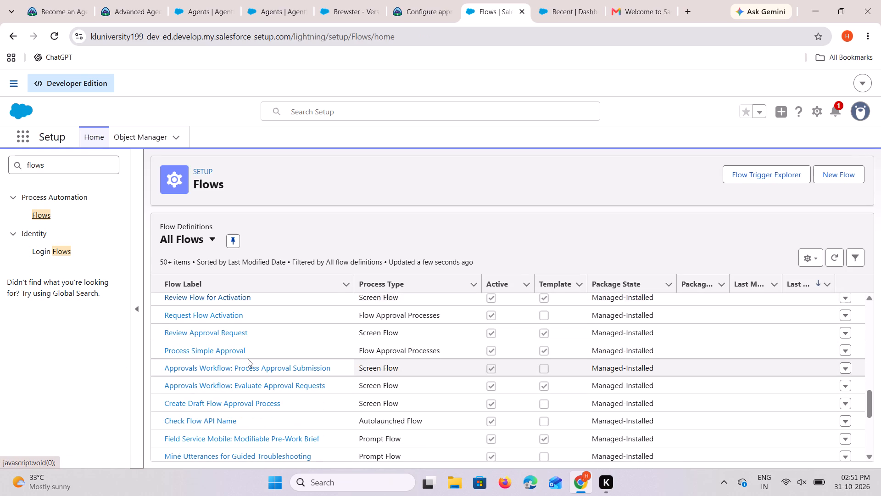
scroll(248, 359, "down", 2)
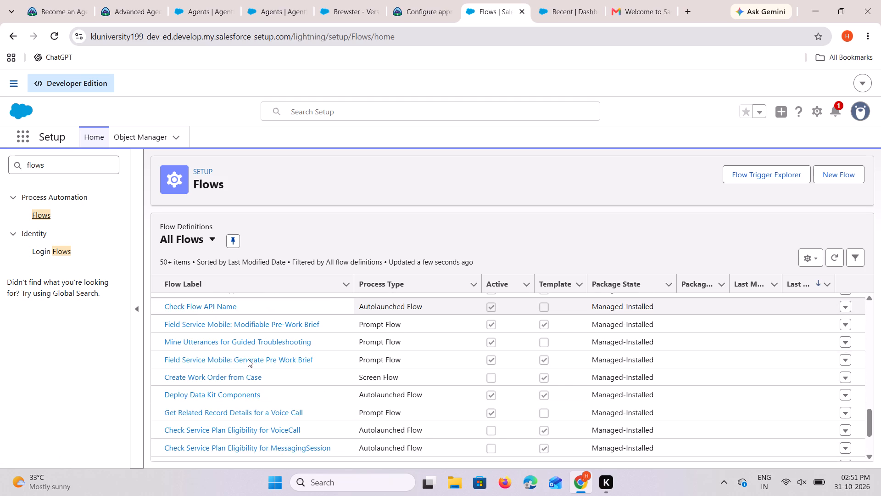
scroll(248, 359, "down", 4)
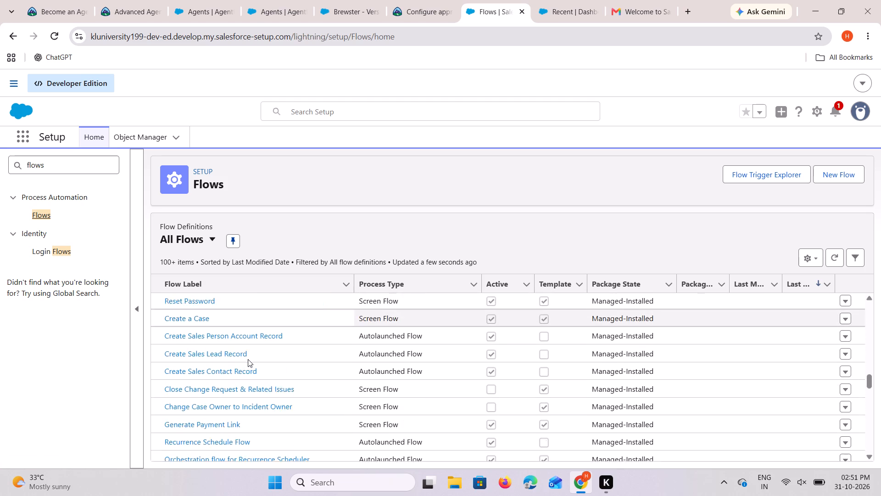
scroll(248, 359, "down", 6)
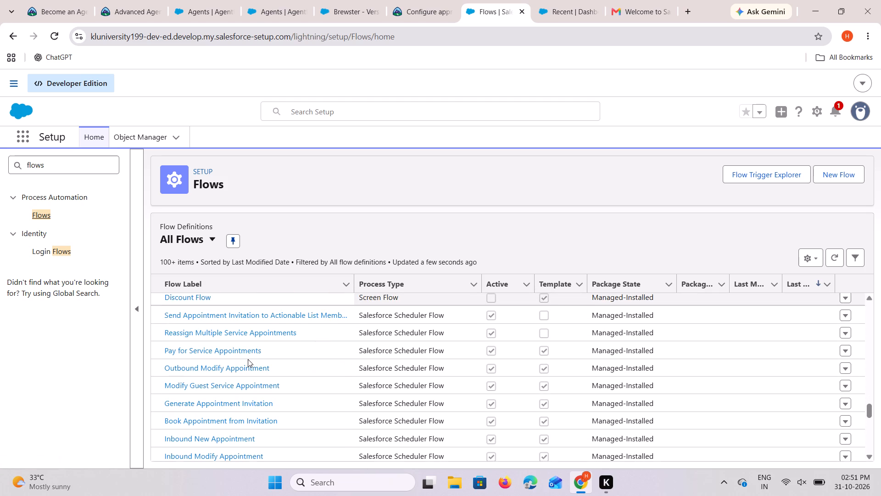
scroll(248, 359, "down", 3)
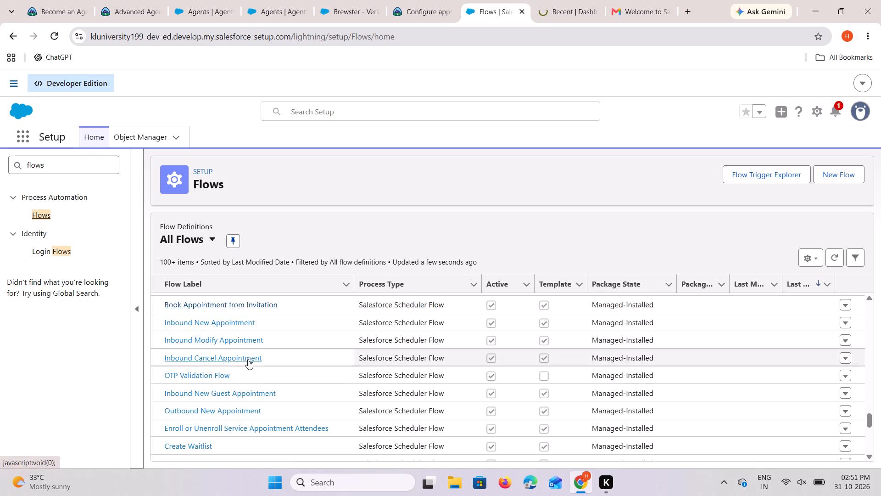
scroll(248, 359, "down", 3)
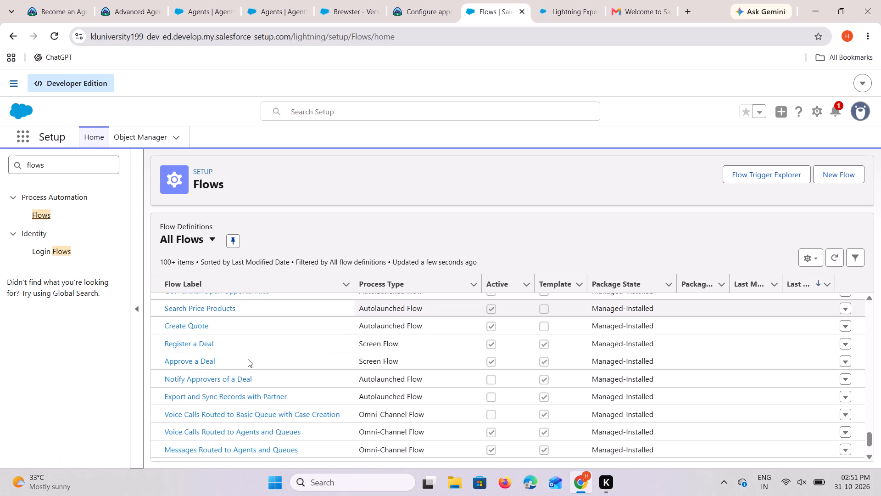
scroll(248, 359, "down", 2)
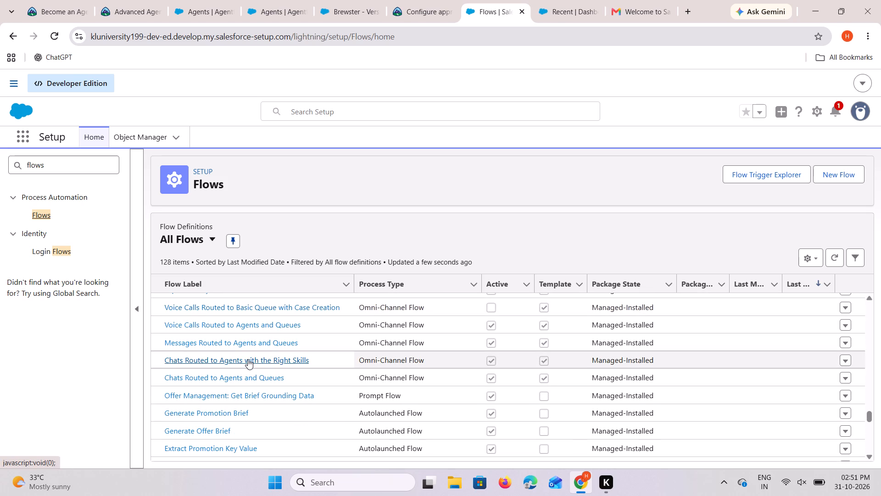
scroll(248, 359, "down", 4)
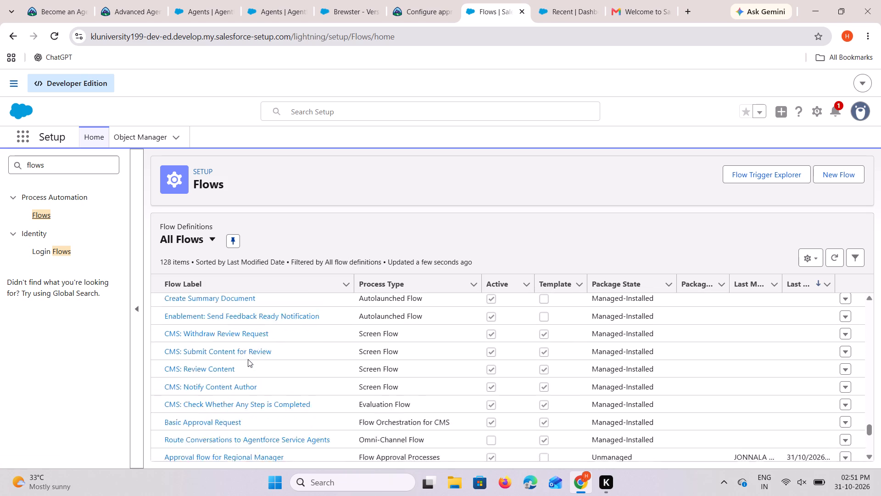
scroll(248, 359, "down", 1)
left_click(234, 373)
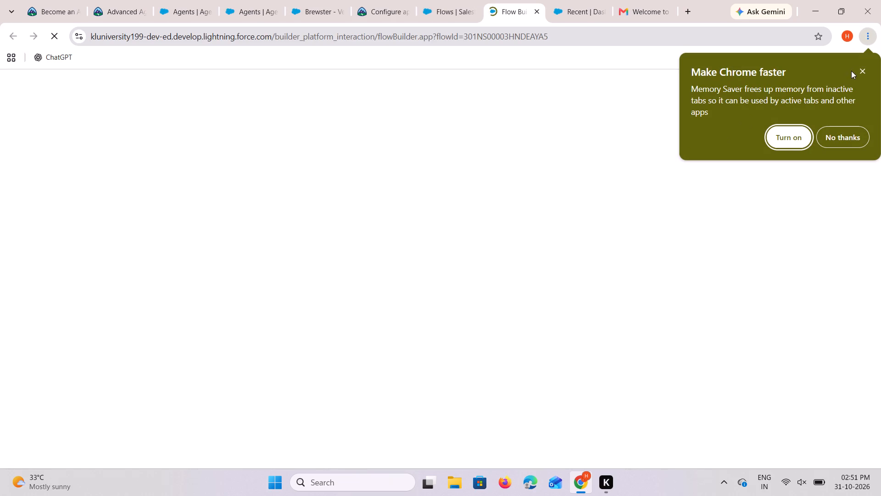
left_click(864, 69)
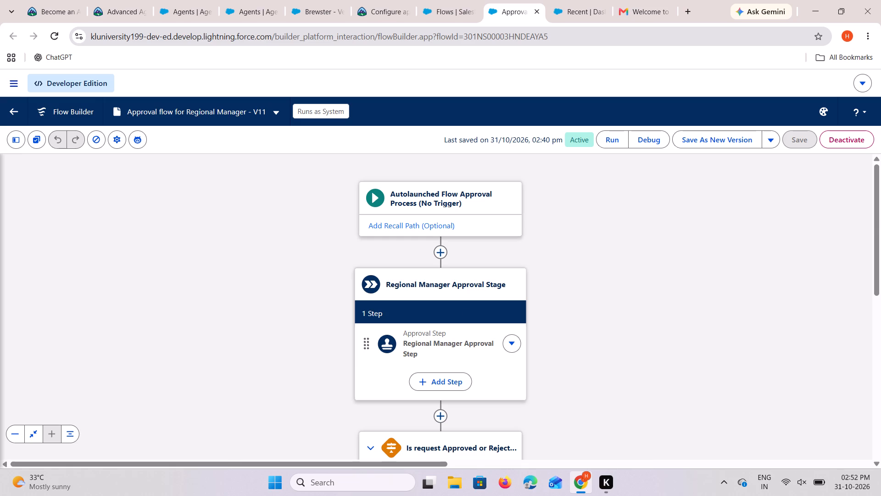
Open the properties of the Create Task for Store Manager to Order New Machine background step in the Final Approval Action Stage.
scroll(532, 338, "down", 3)
scroll(447, 340, "down", 1)
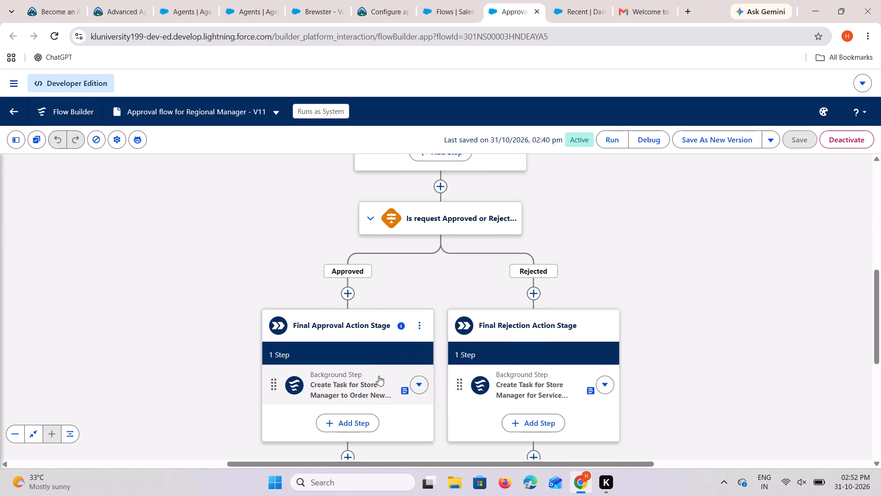
left_click(365, 389)
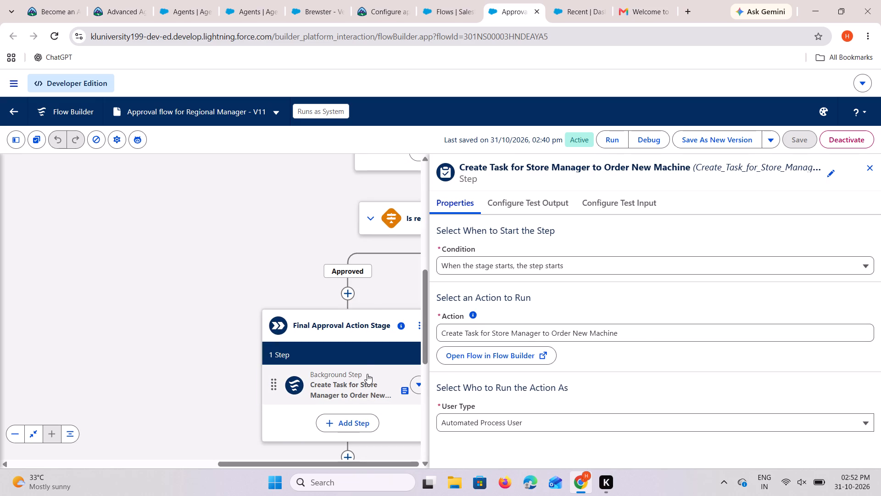
Switch to the Recent Dashboards page left open in the browser.
left_click(563, 9)
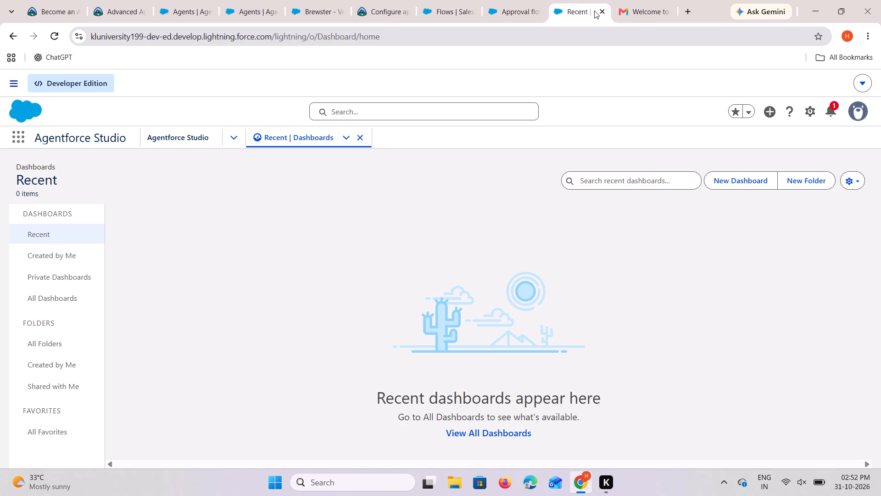
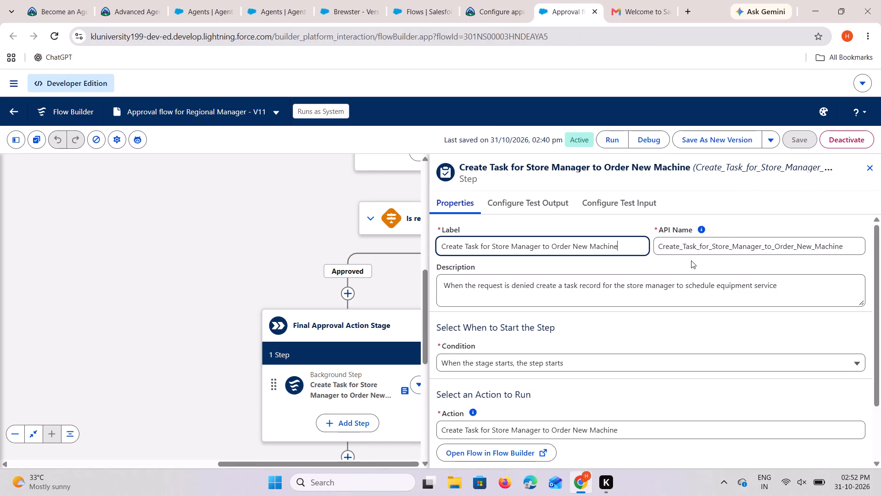
Clear the background step's label and API name, and re-enter the label Create Task for Store Manager to Order New Machine from the challenge instructions, regenerating the API name.
left_click_drag(630, 241, 444, 219)
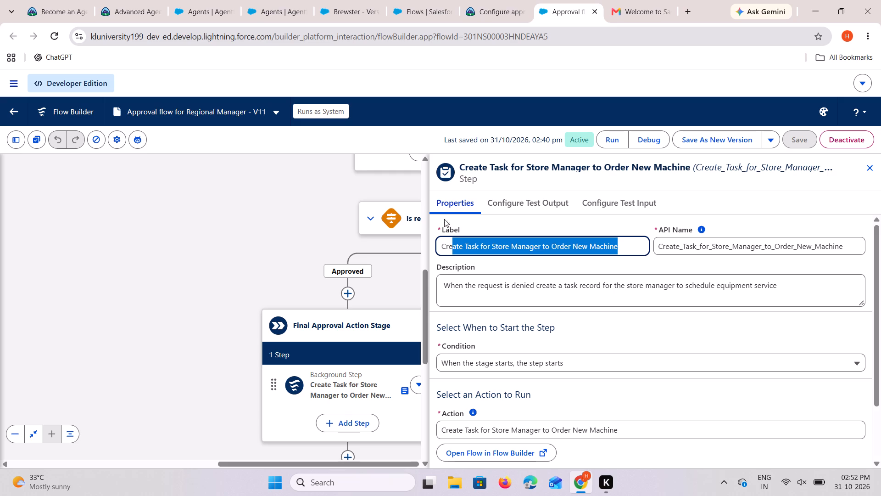
left_click_drag(444, 219, 429, 220)
key("BackSpace")
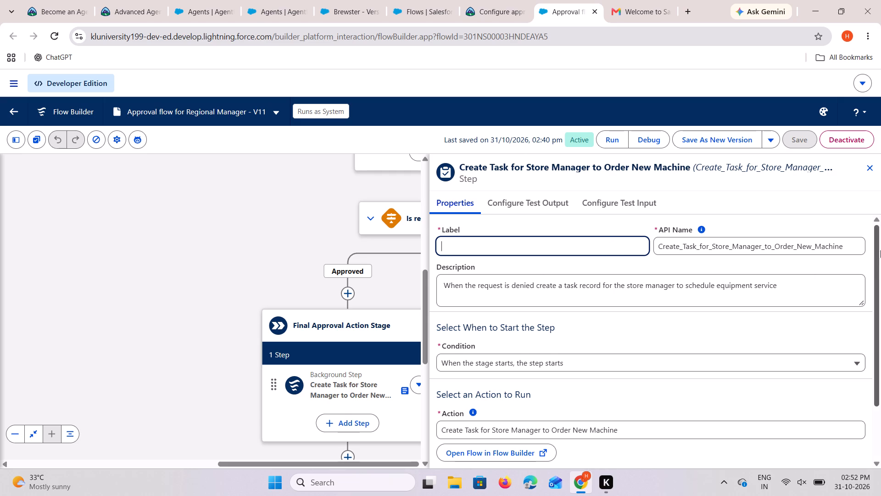
left_click_drag(852, 247, 566, 260)
key("BackSpace")
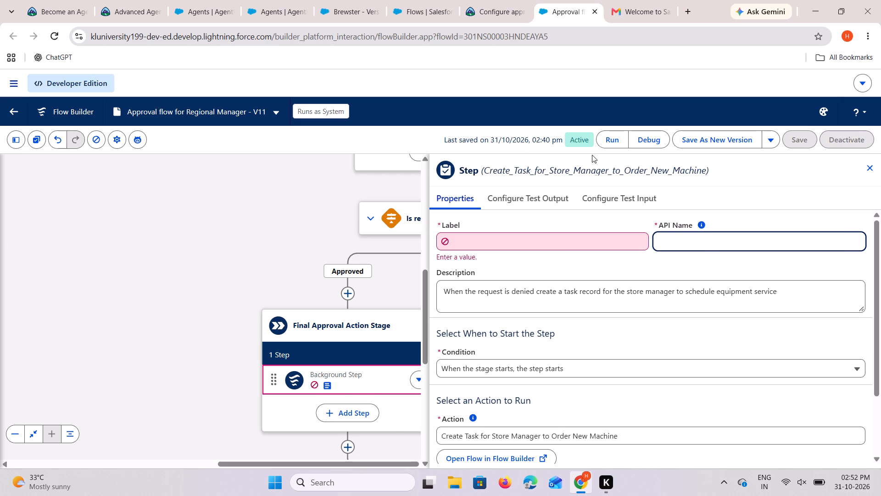
left_click(505, 2)
scroll(306, 293, "up", 6)
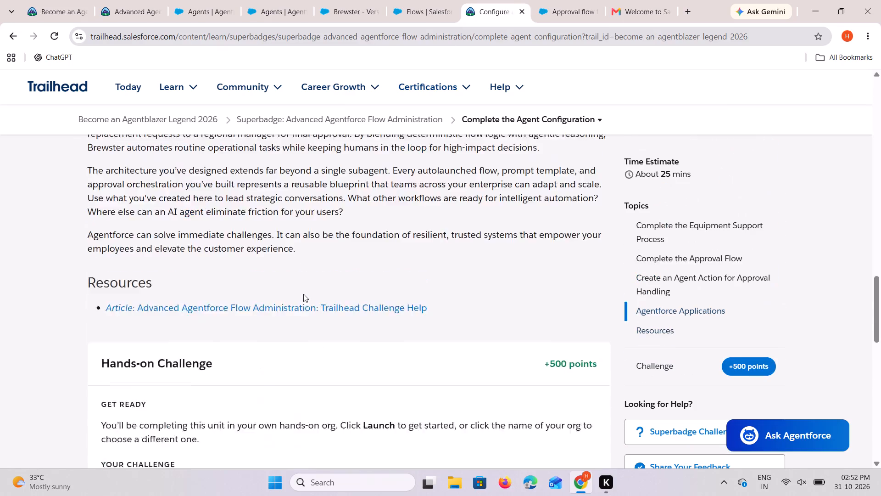
scroll(303, 294, "up", 9)
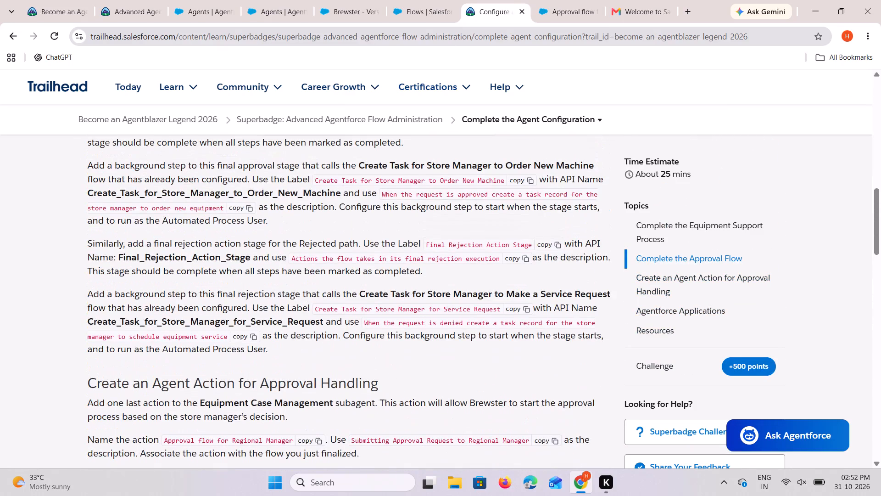
scroll(303, 294, "up", 2)
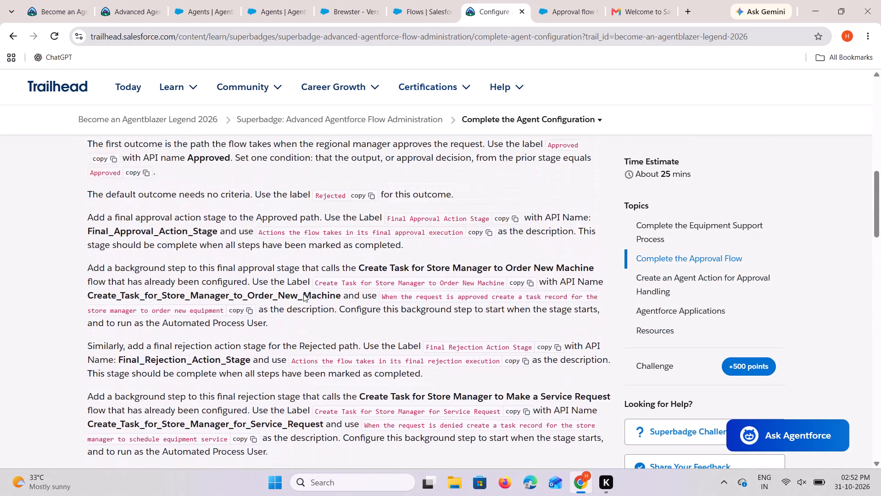
left_click(521, 295)
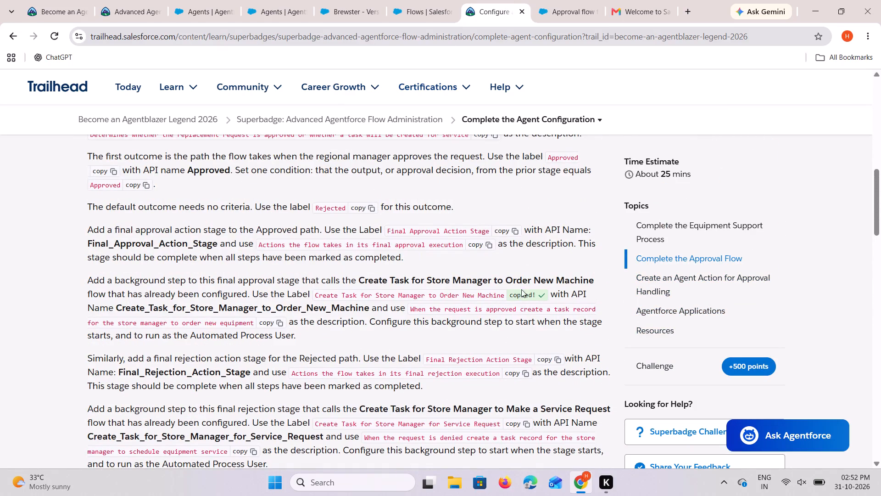
left_click(572, 0)
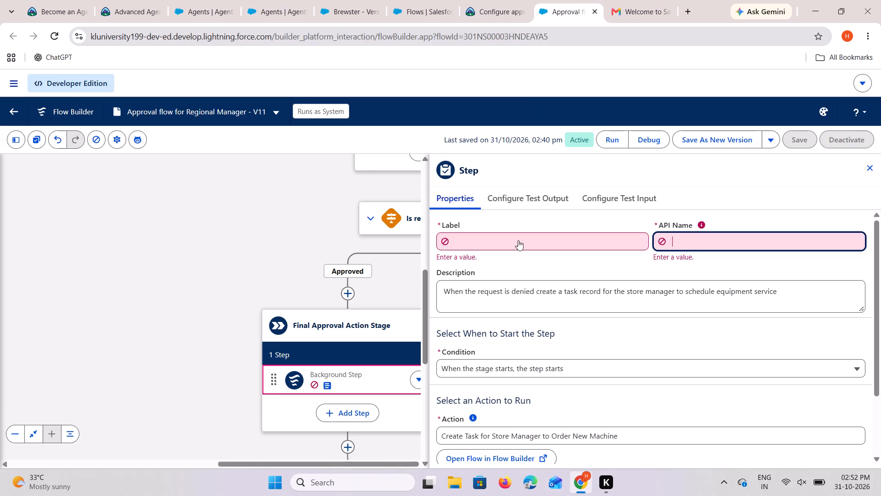
right_click(508, 241)
left_click(535, 339)
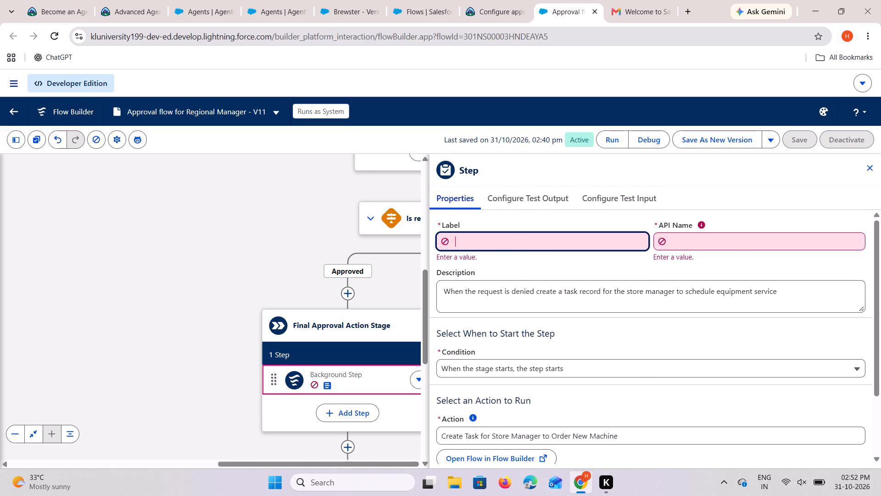
left_click(691, 240)
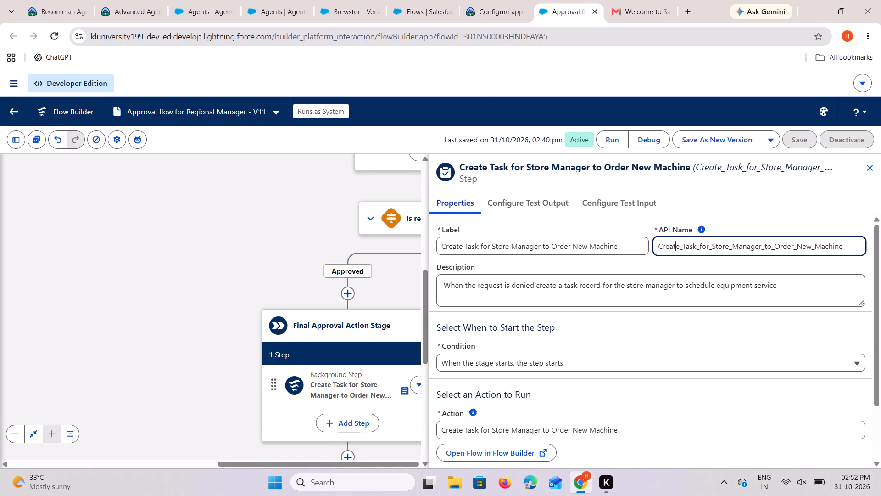
Replace the step's description with "When the request is approved create a task record for the store manager to order new equipment" from the challenge instructions.
left_click(492, 0)
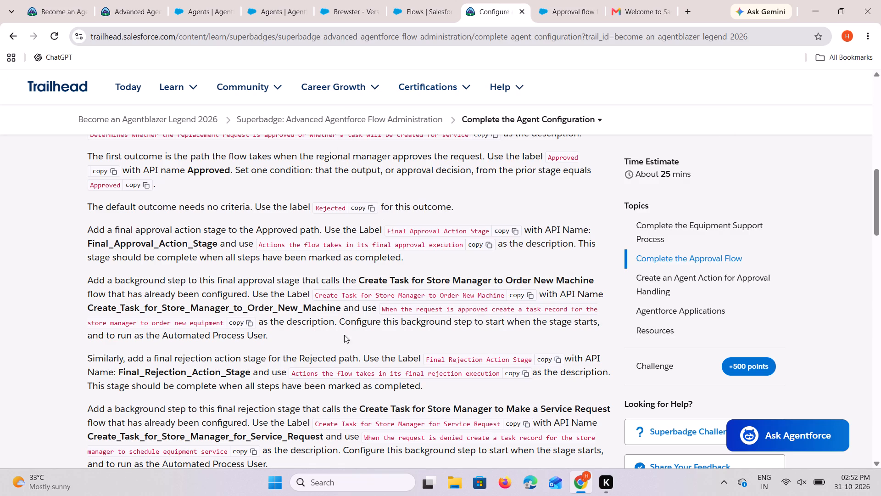
left_click(242, 327)
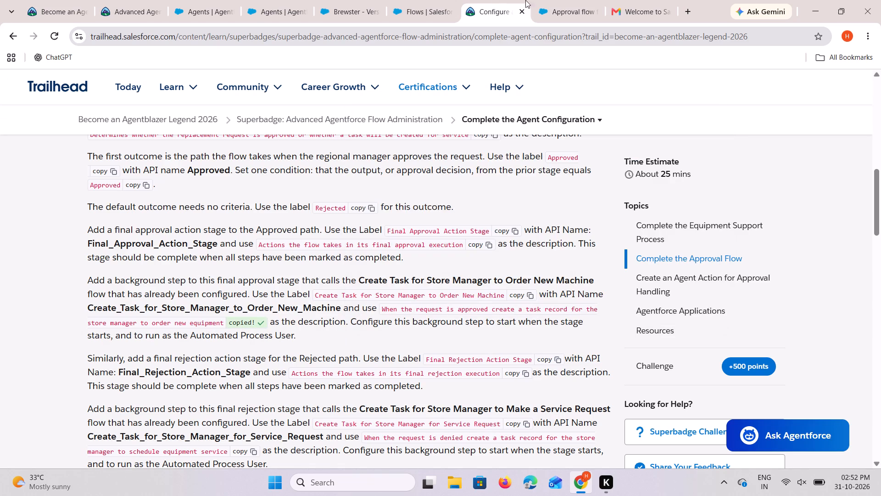
left_click(565, 7)
right_click(502, 289)
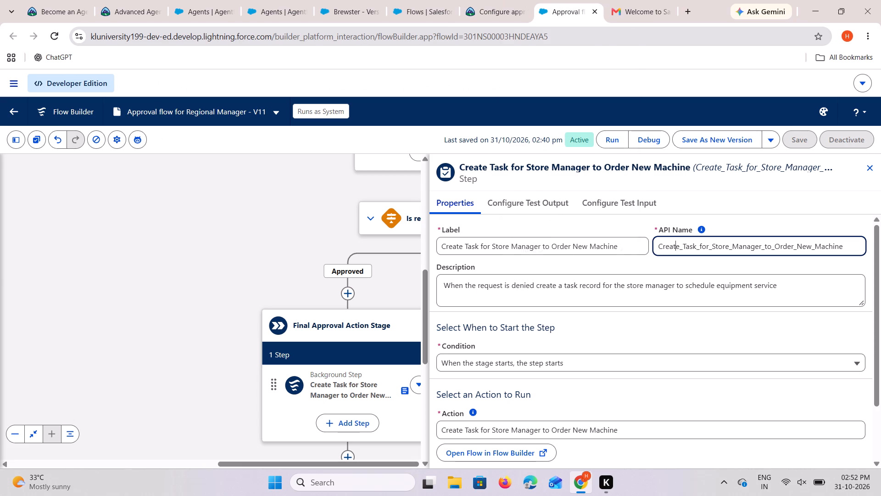
left_click_drag(787, 288, 402, 284)
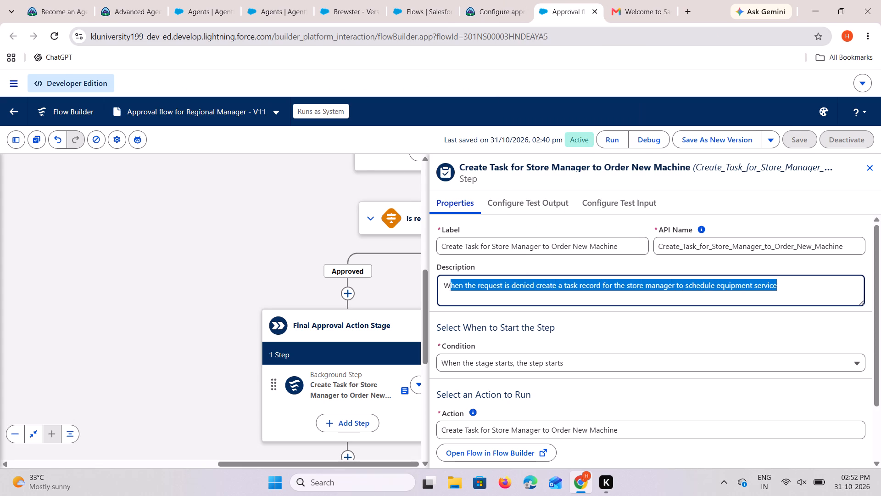
left_click_drag(402, 284, 387, 282)
key("ctrl+v")
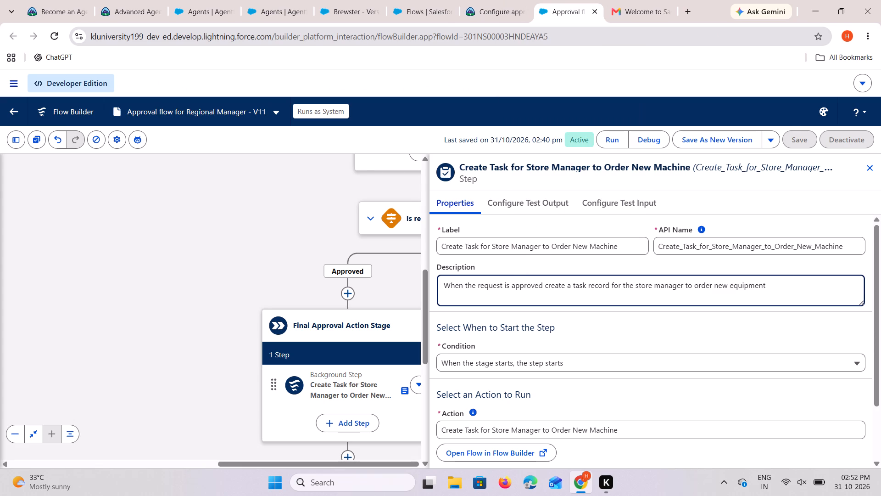
Check the background step's start condition, action and user type against the challenge instructions for the final approval stage.
left_click(485, 14)
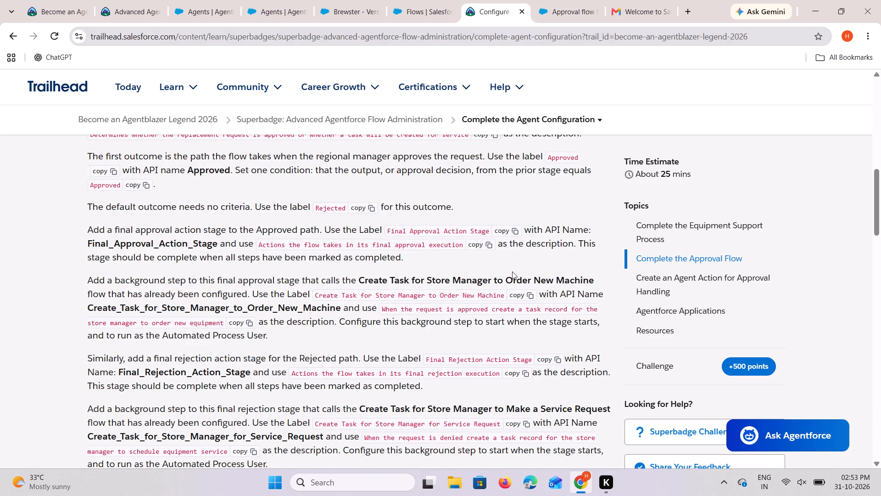
scroll(307, 333, "down", 1)
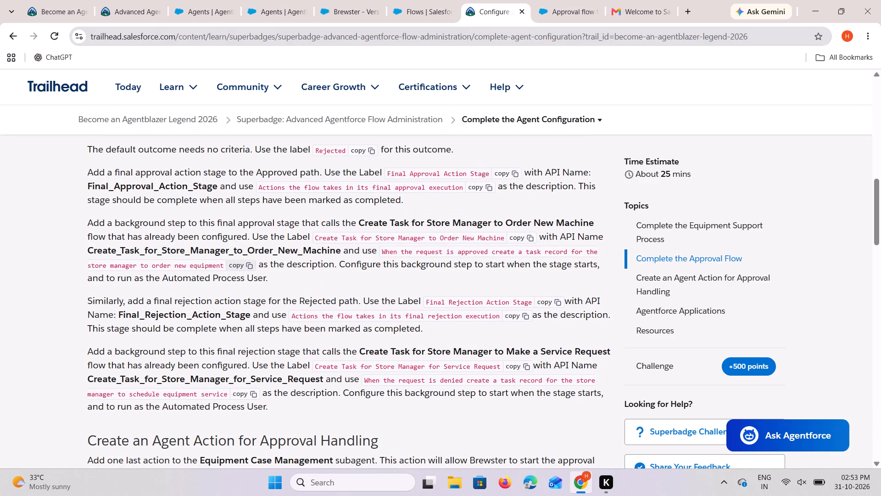
left_click(576, 0)
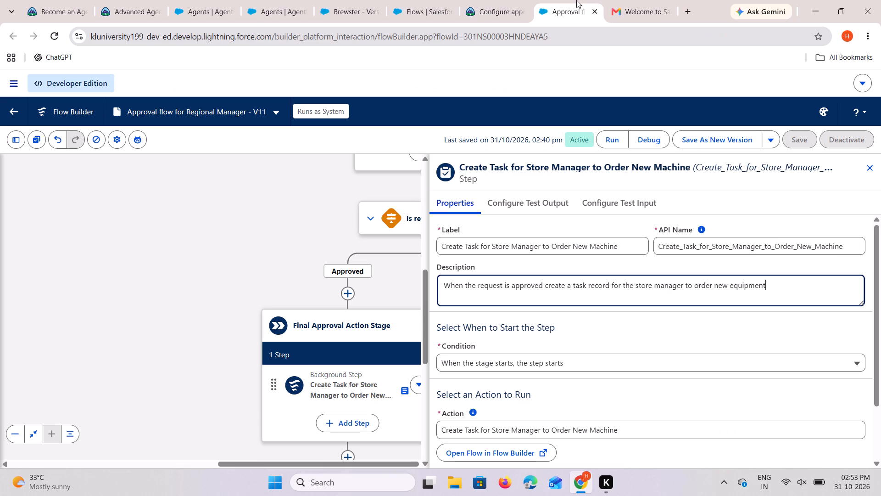
scroll(505, 372, "down", 1)
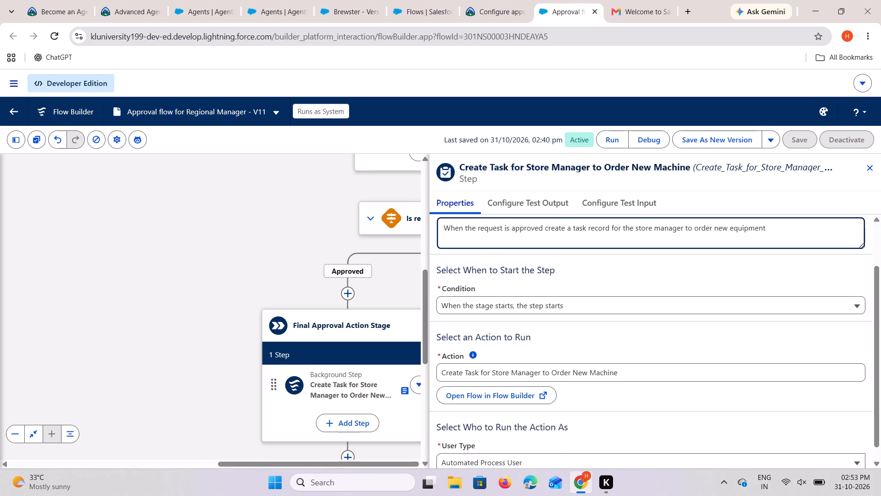
scroll(505, 372, "down", 5)
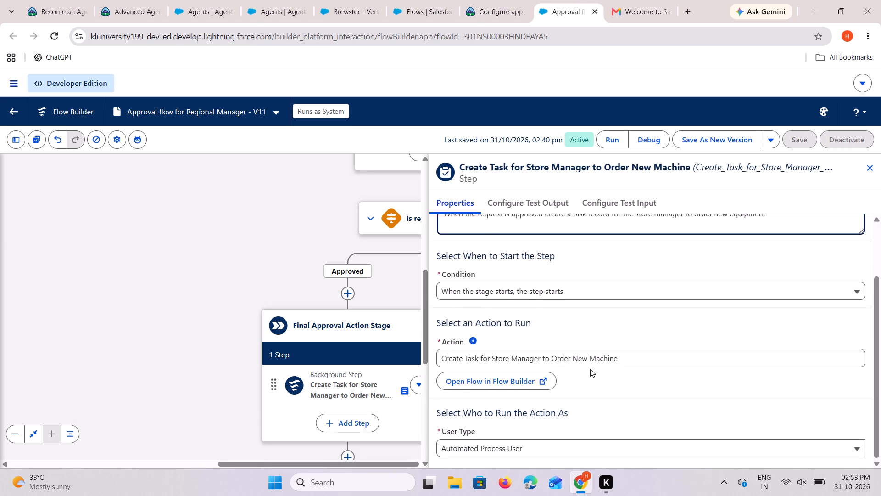
scroll(590, 369, "up", 3)
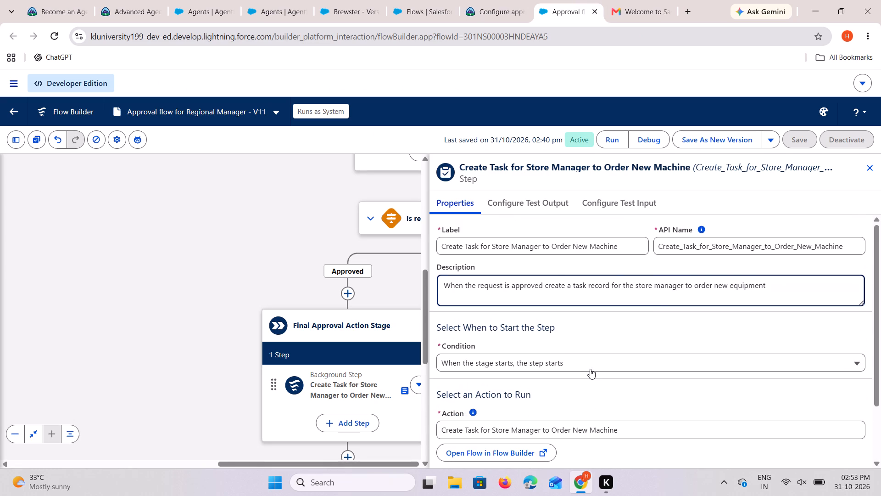
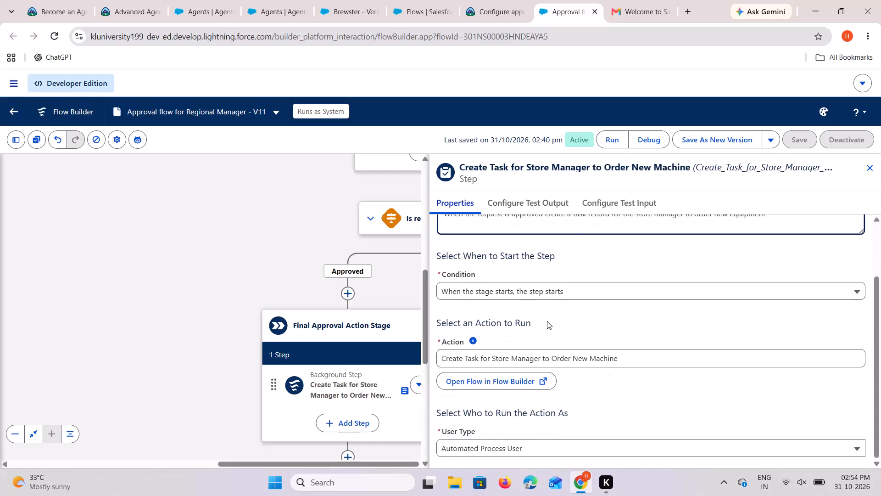
Review the final approval background step's settings, keep Automated Process User as its user type, and close its properties.
scroll(547, 321, "down", 6)
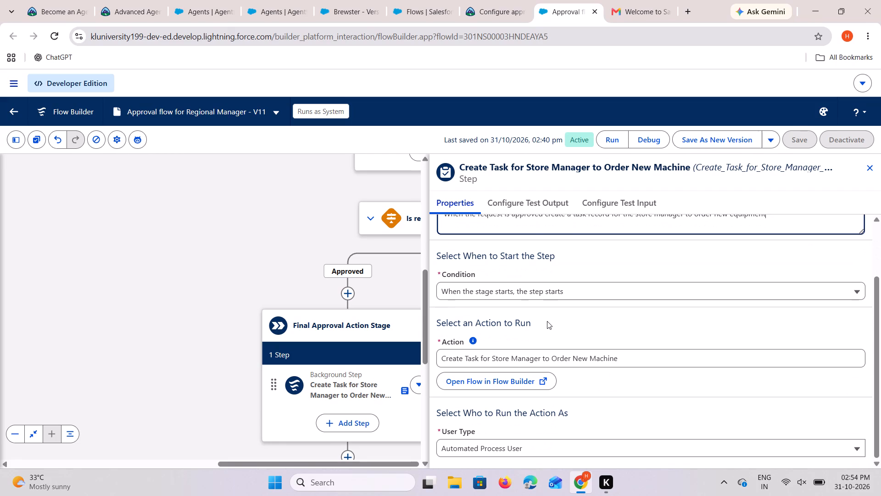
scroll(547, 321, "down", 5)
scroll(617, 389, "down", 2)
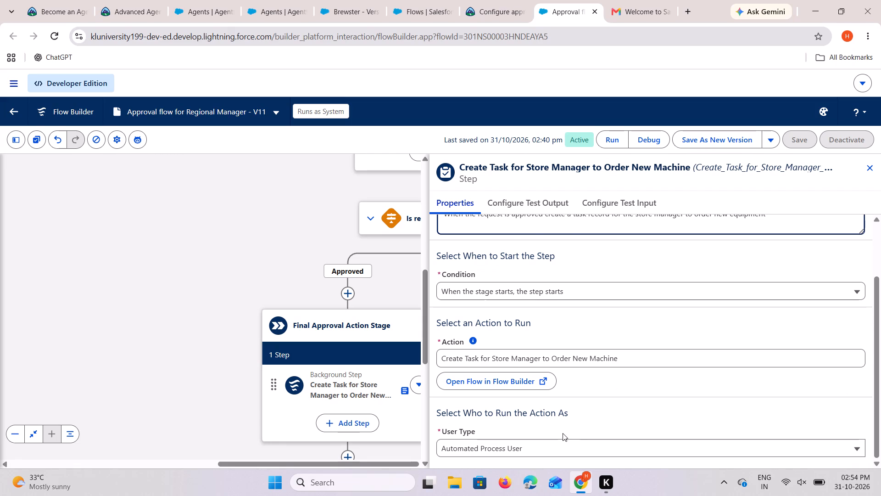
left_click(552, 451)
scroll(682, 423, "down", 3)
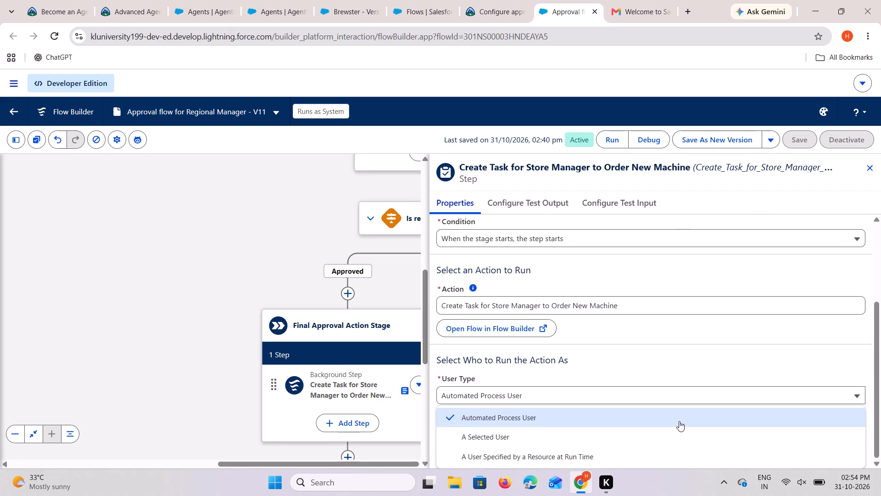
scroll(678, 420, "down", 1)
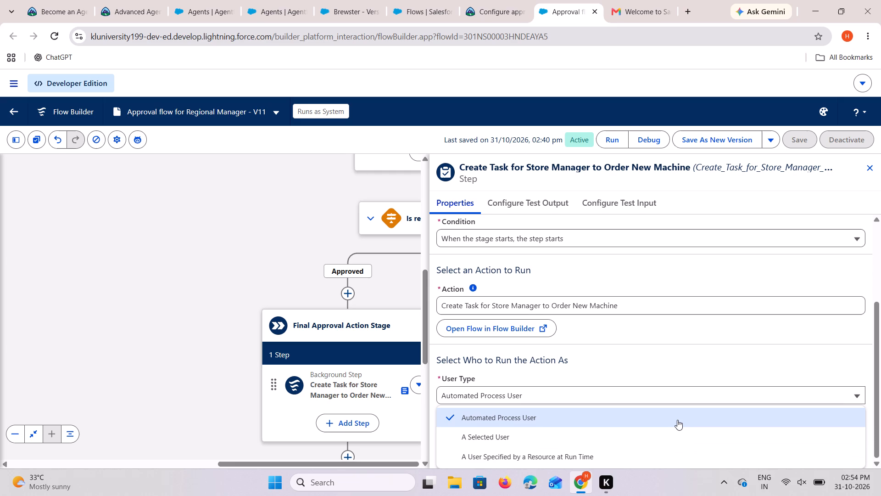
left_click(665, 416)
scroll(551, 383, "down", 4)
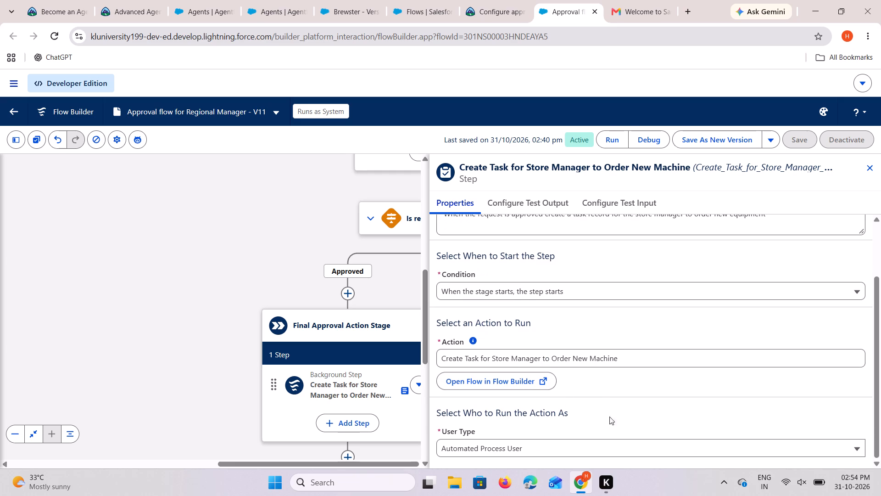
scroll(617, 419, "up", 5)
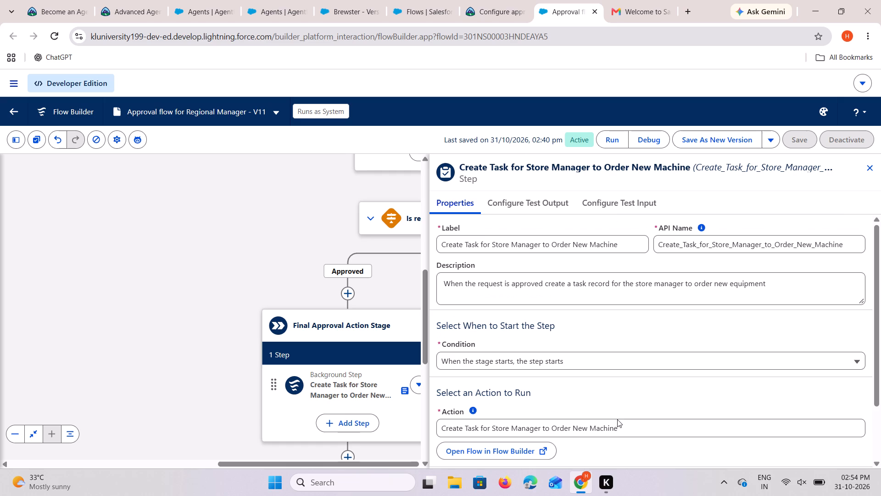
scroll(617, 419, "up", 1)
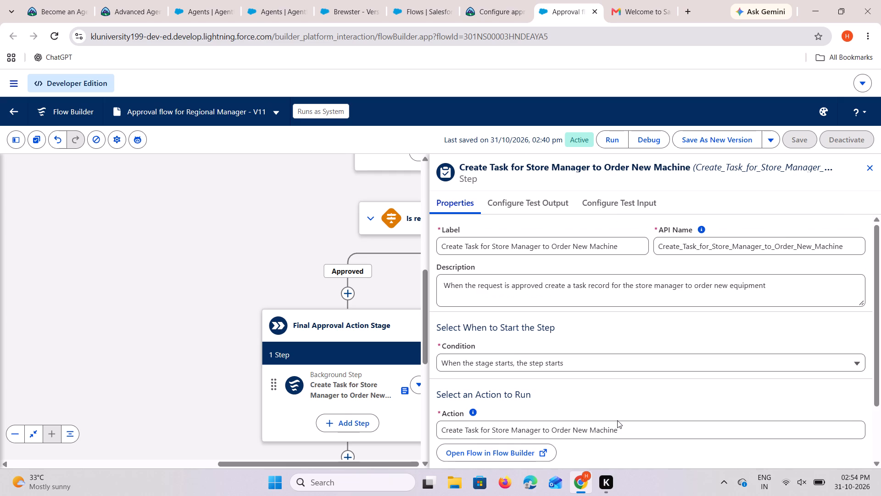
left_click(872, 166)
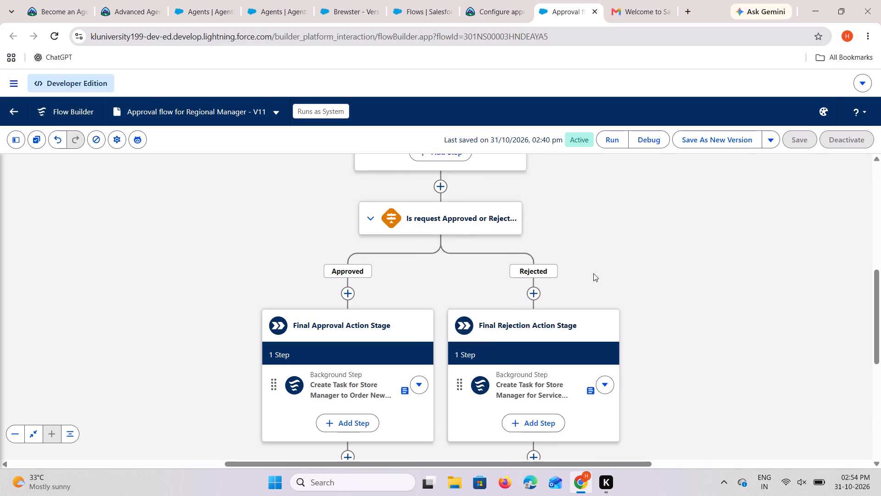
Check the Final Rejection Action Stage and its background step's label, API name, description and settings against the challenge instructions.
left_click(599, 309)
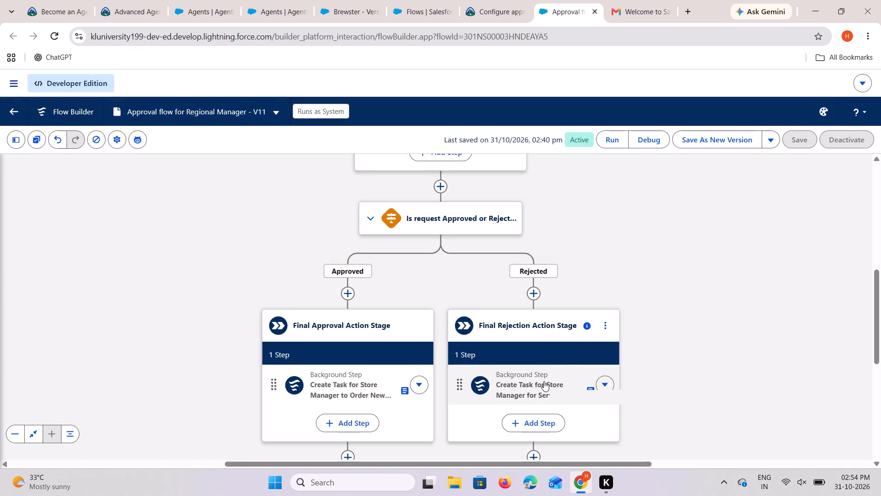
left_click(544, 381)
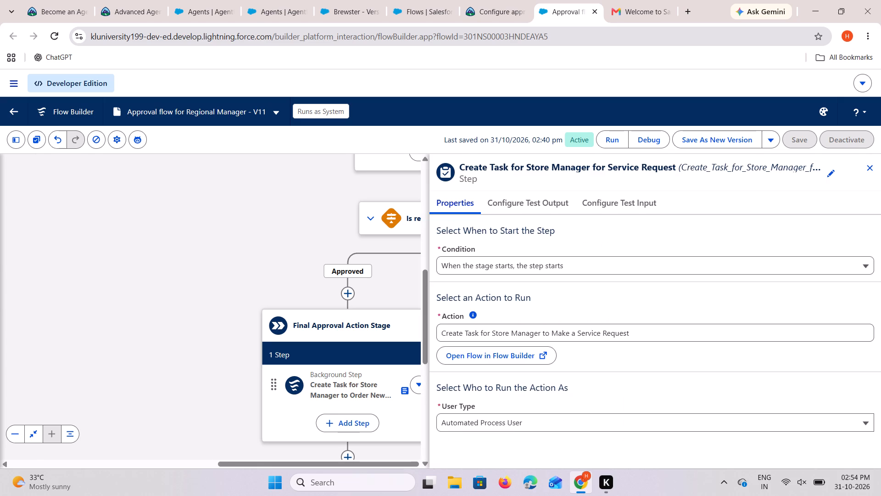
scroll(571, 378, "up", 6)
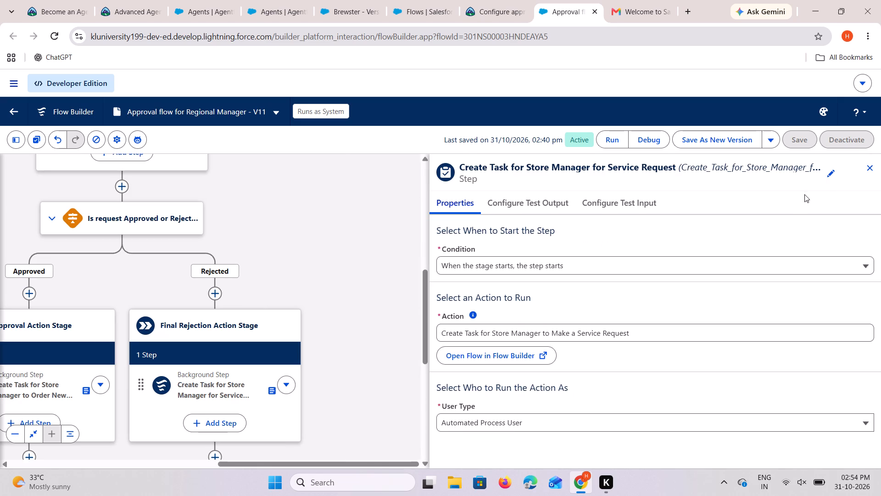
left_click(832, 174)
scroll(586, 385, "up", 1)
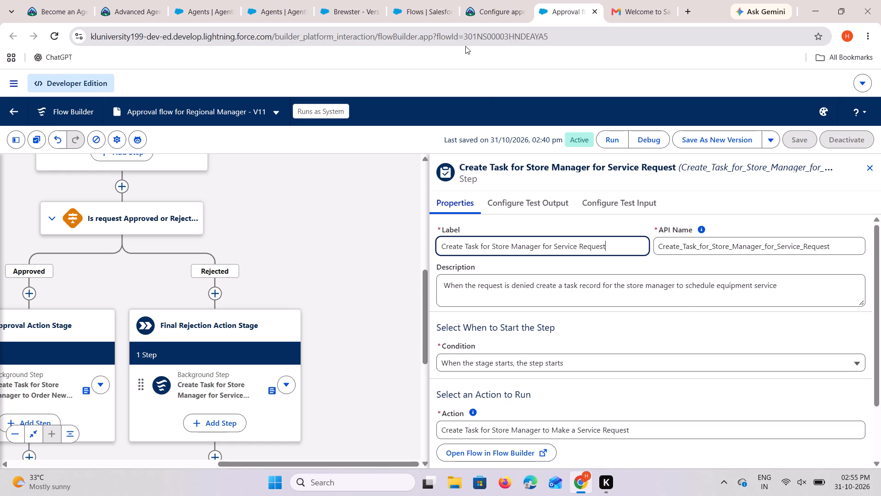
left_click(483, 3)
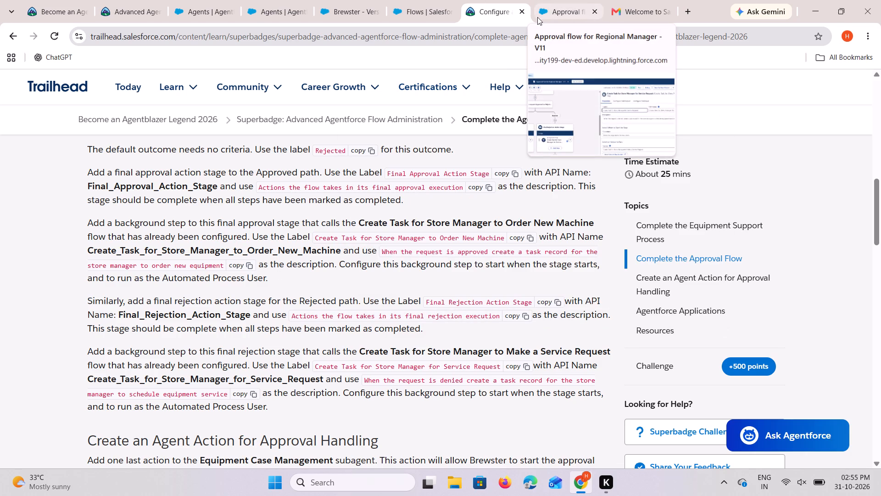
left_click(547, 7)
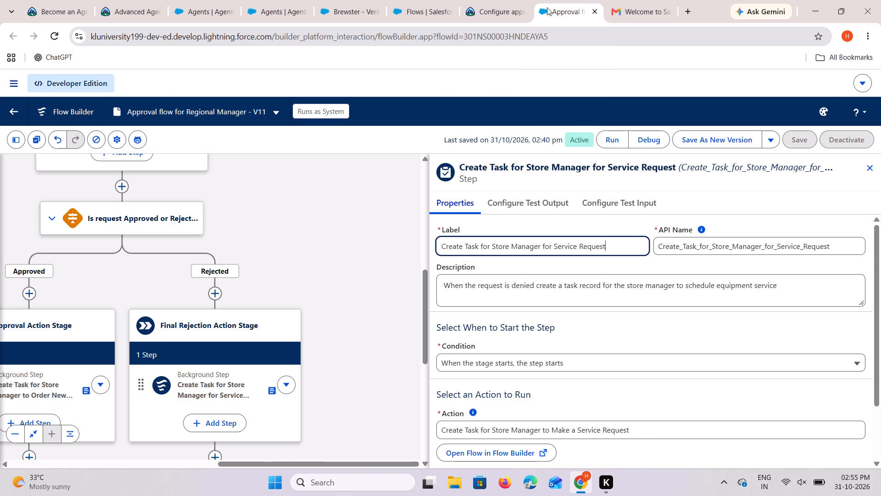
left_click(214, 322)
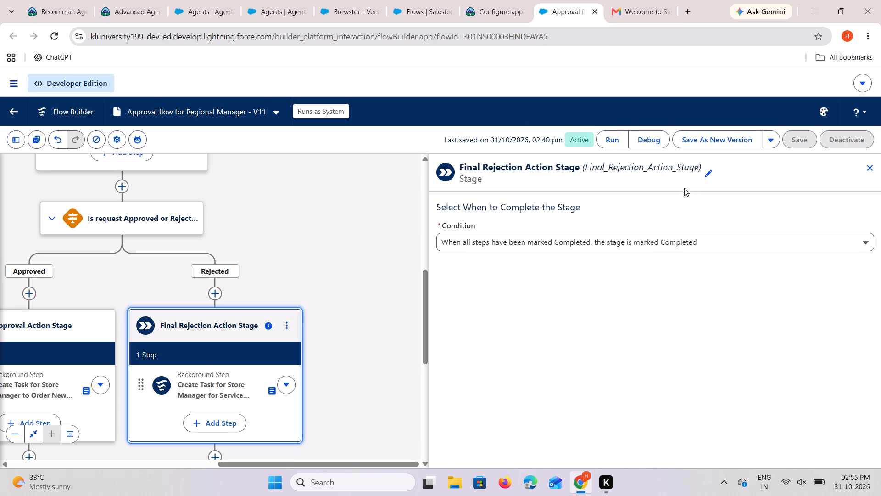
left_click(710, 172)
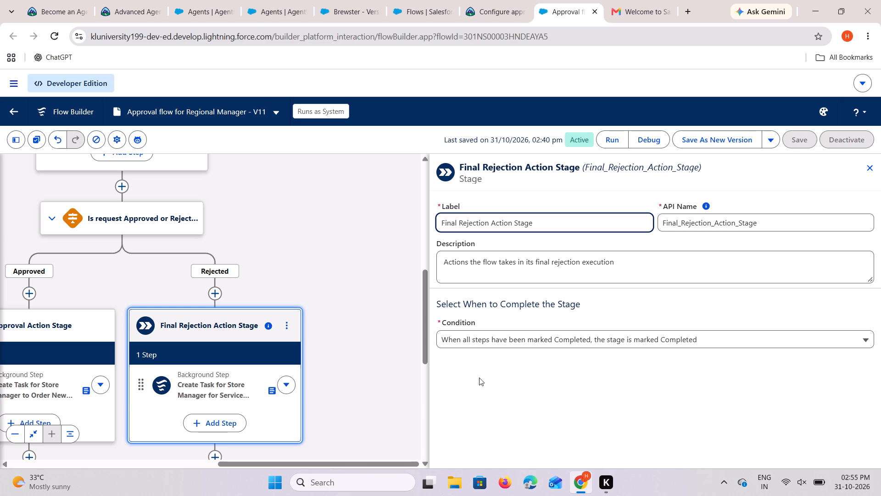
left_click(215, 390)
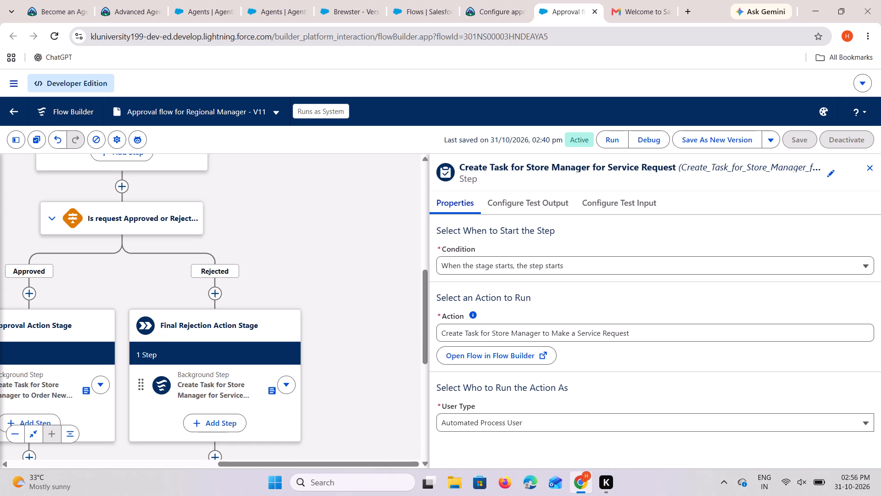
left_click(828, 174)
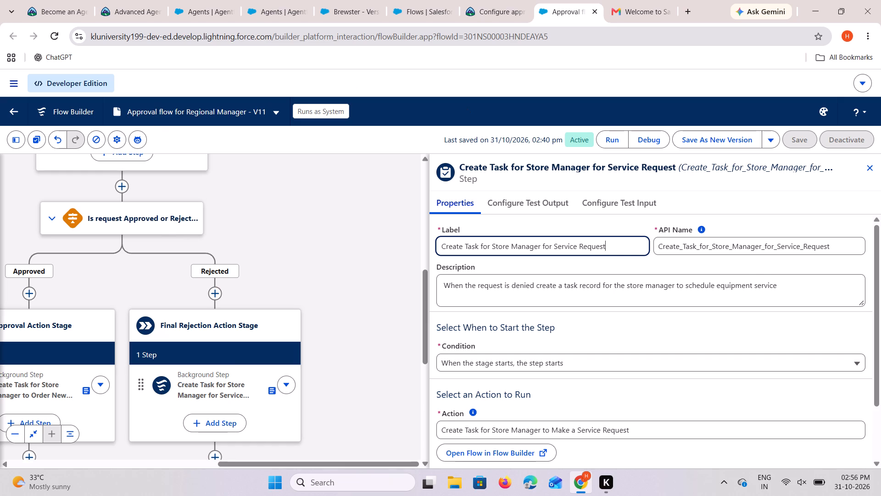
Examine the details of the Regional Manager Approval Stage and its approval step, including the action, input value and approver settings.
left_click_drag(227, 210, 323, 287)
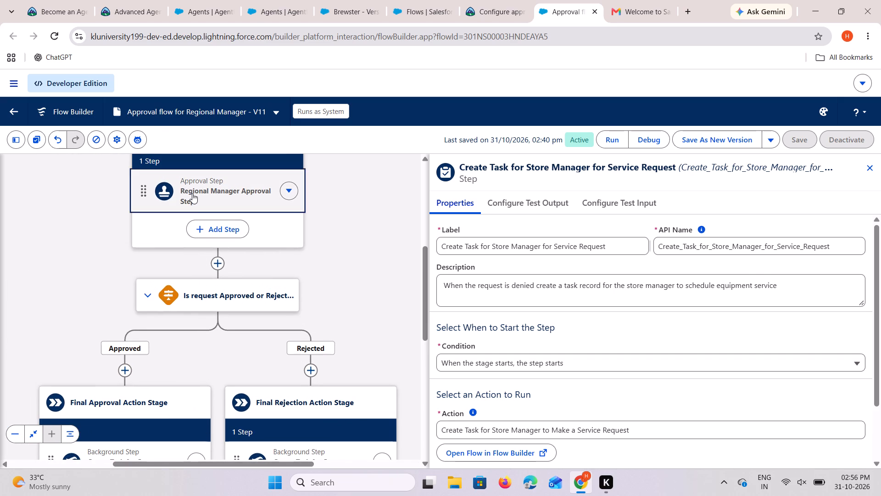
left_click(192, 193)
scroll(195, 194, "up", 2)
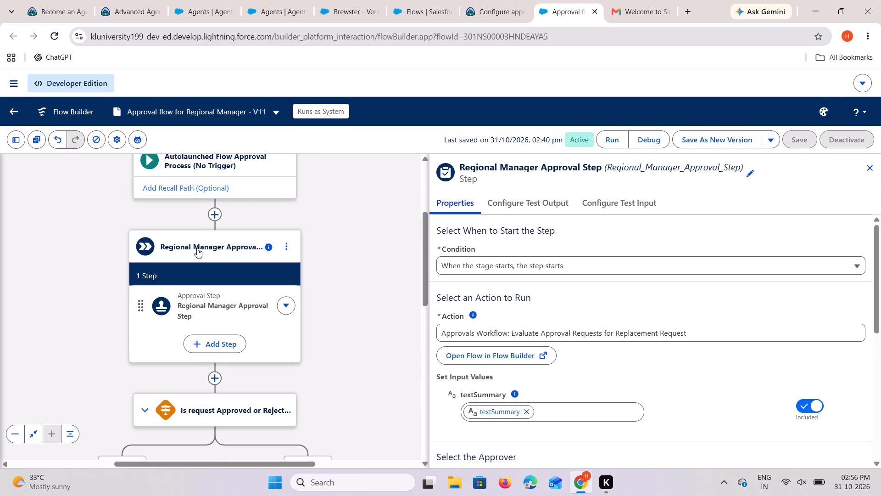
left_click(197, 248)
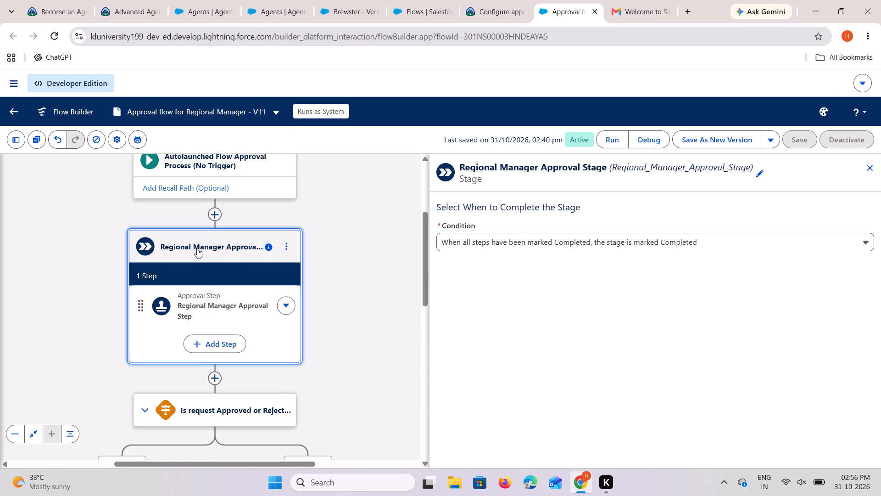
left_click(757, 175)
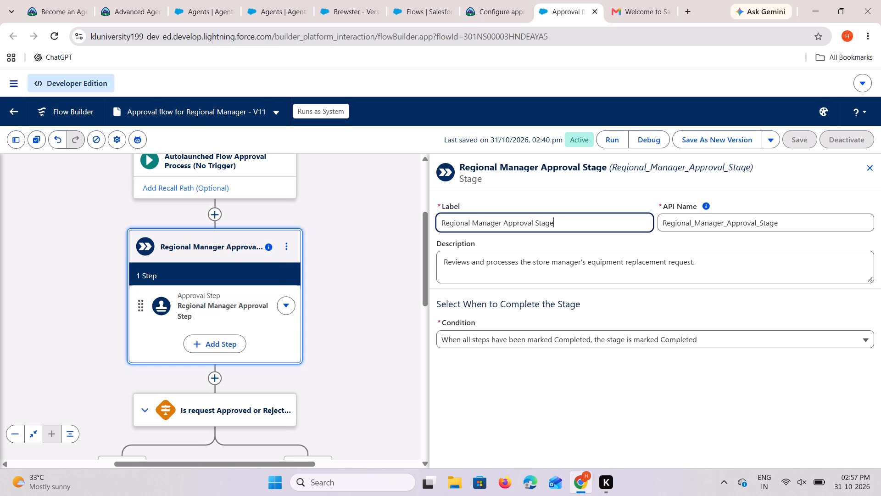
left_click(228, 305)
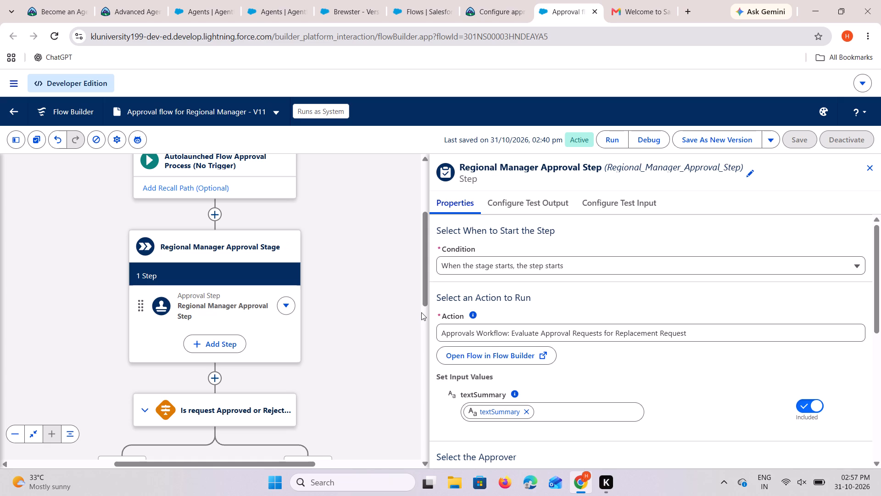
left_click(749, 175)
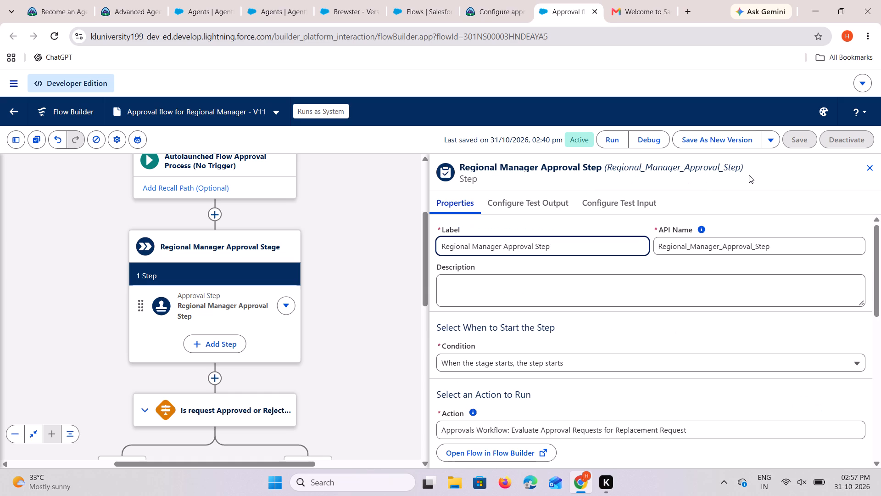
scroll(515, 378, "up", 1)
scroll(579, 368, "down", 5)
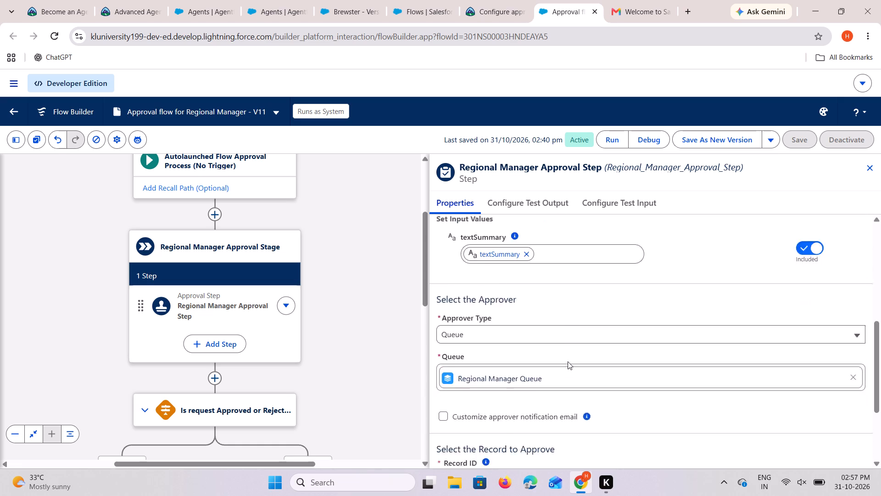
scroll(568, 361, "down", 4)
scroll(568, 361, "up", 3)
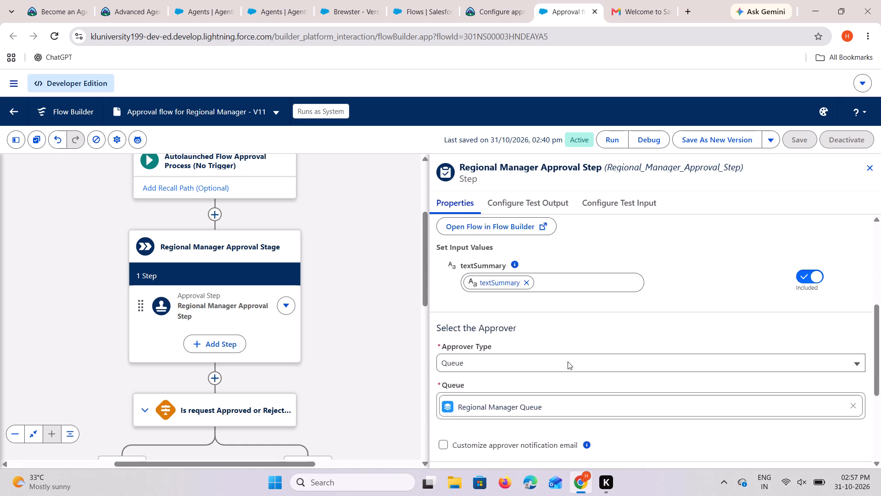
scroll(568, 361, "up", 3)
Recheck the label, API name, description and settings of the background steps in the final rejection and final approval stages.
left_click_drag(299, 367, 346, 214)
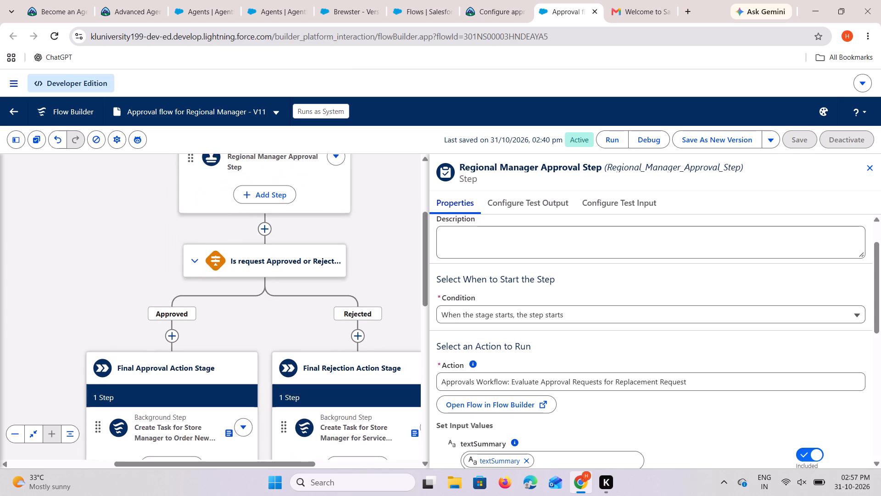
left_click_drag(346, 214, 335, 197)
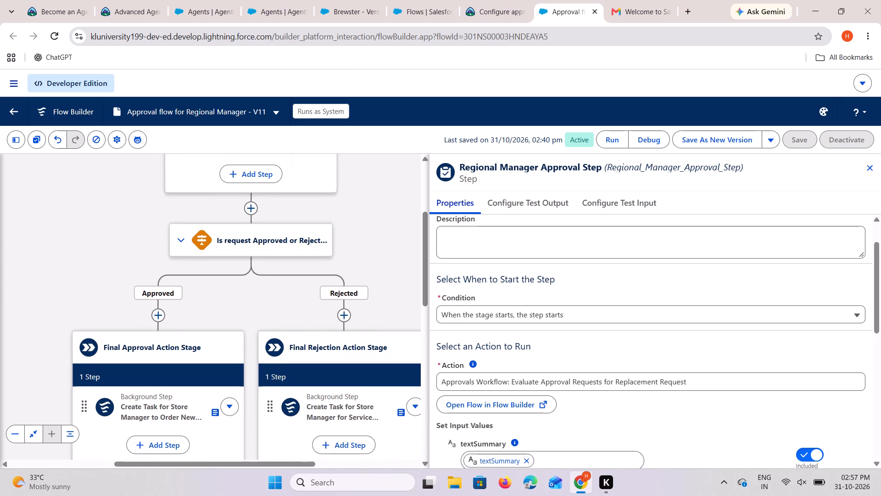
left_click_drag(335, 197, 315, 186)
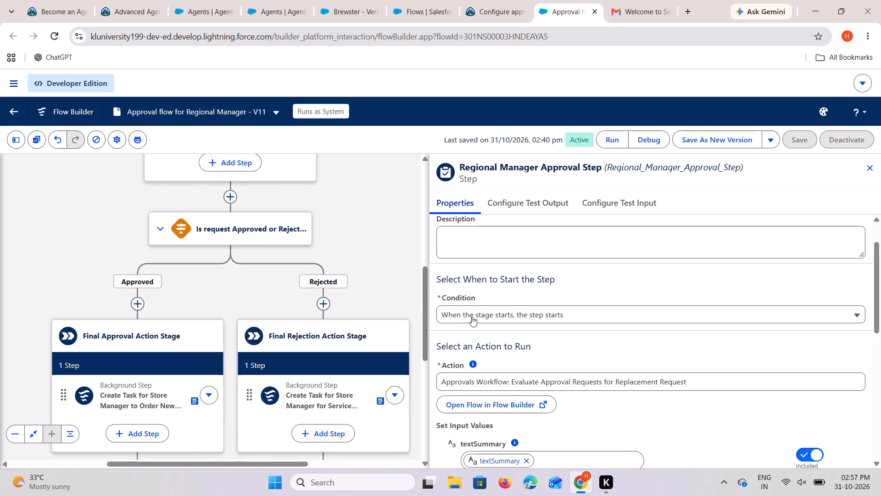
left_click(322, 400)
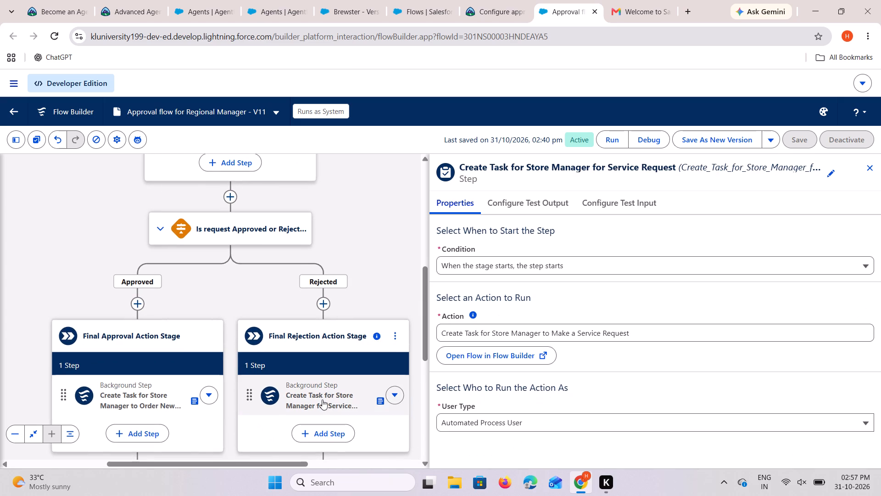
left_click(830, 171)
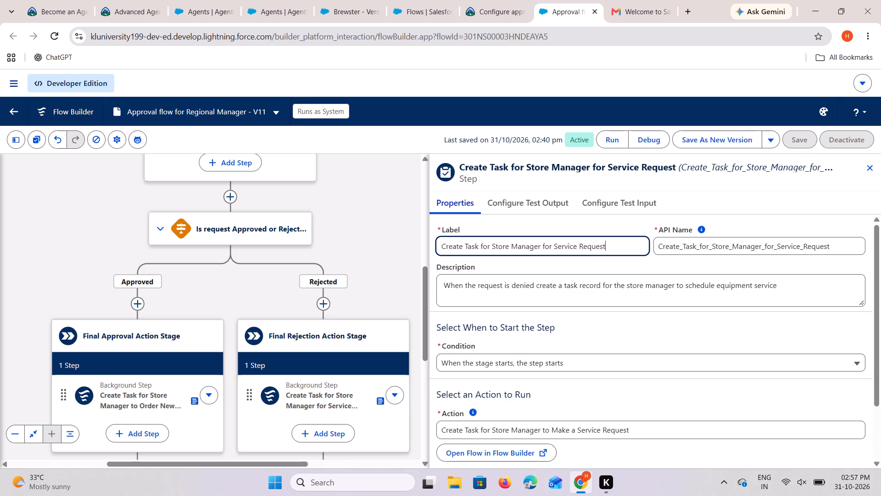
left_click(125, 401)
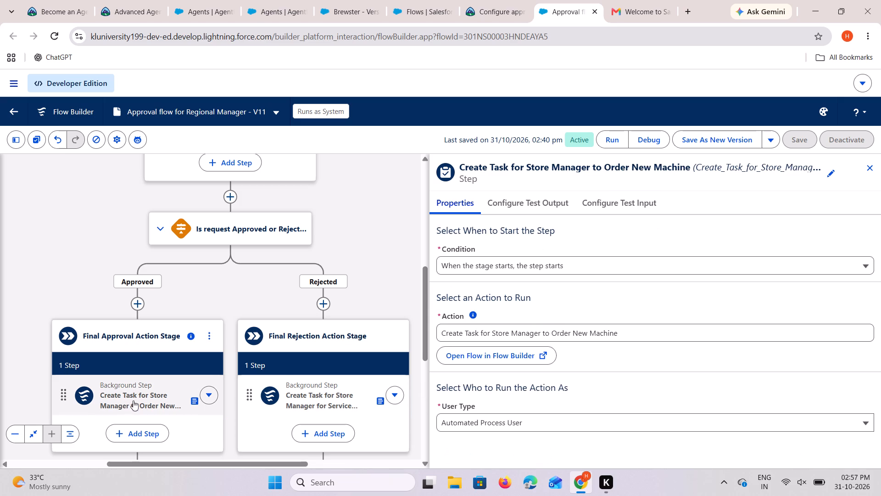
left_click(828, 172)
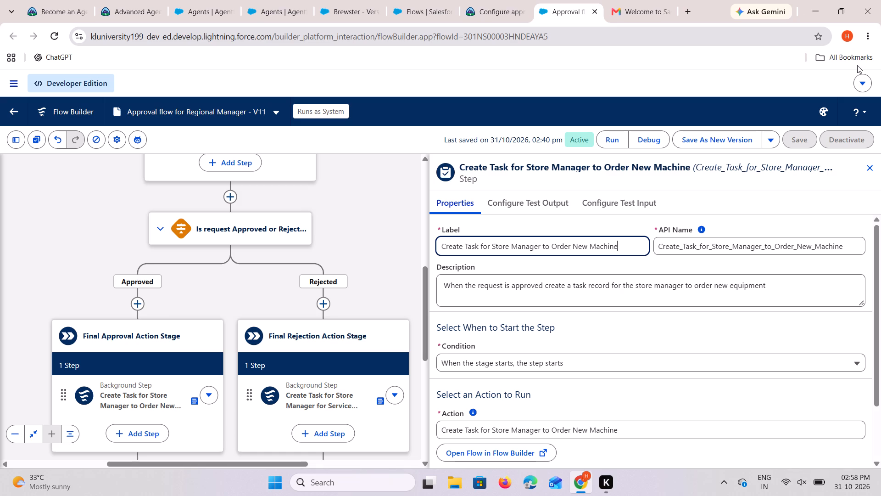
Return to the Trailhead superbadge page and run the Complete the Agent Configuration challenge check again.
left_click(487, 10)
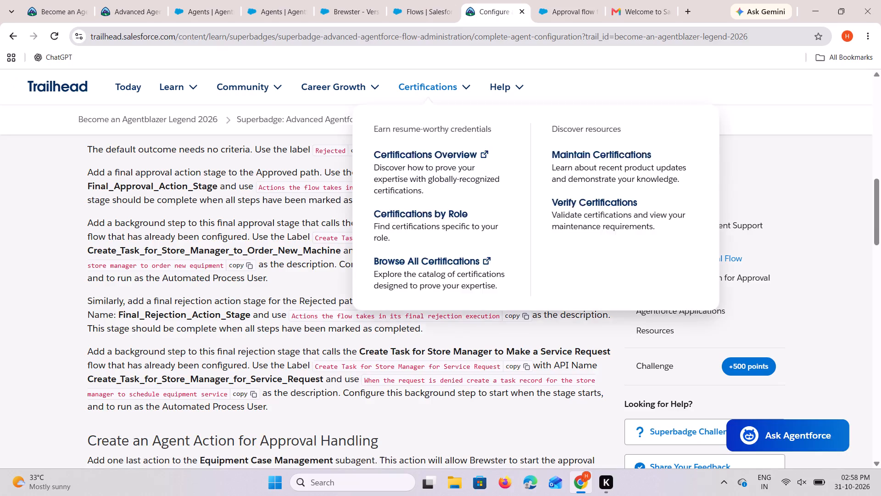
scroll(215, 375, "down", 18)
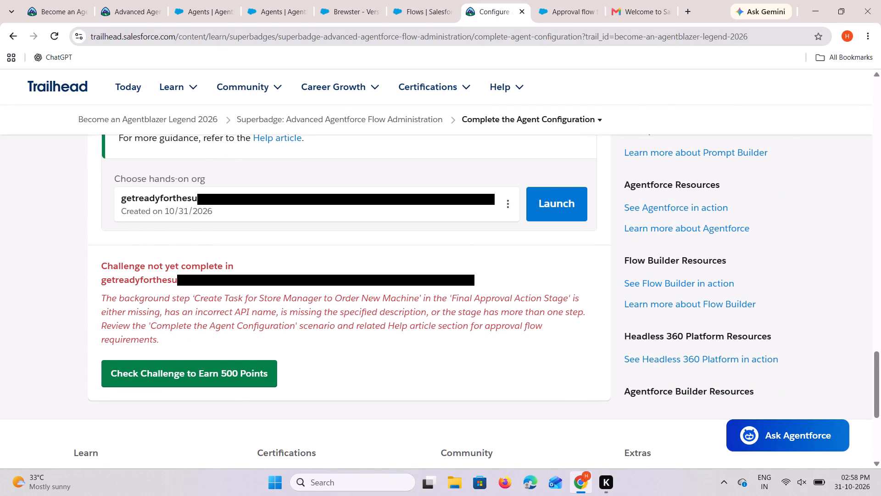
left_click(243, 378)
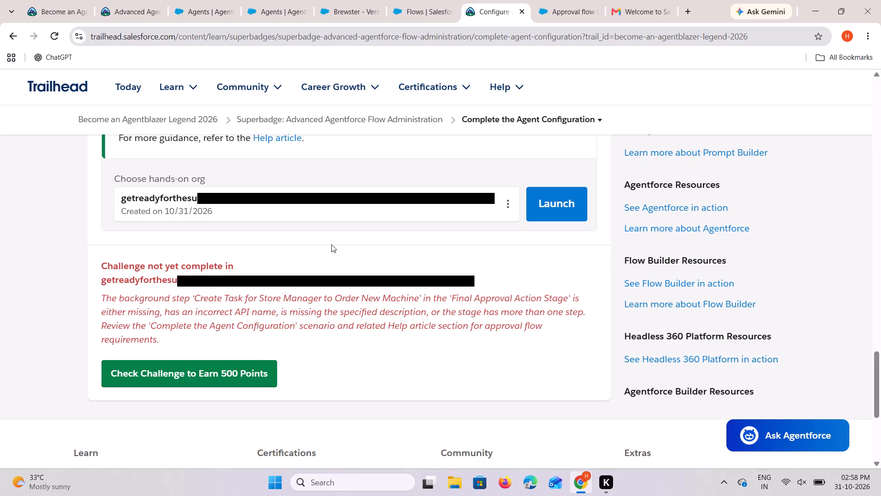
Compare the final approval background step's start condition, action and user type with the challenge instructions and the check feedback.
left_click(552, 9)
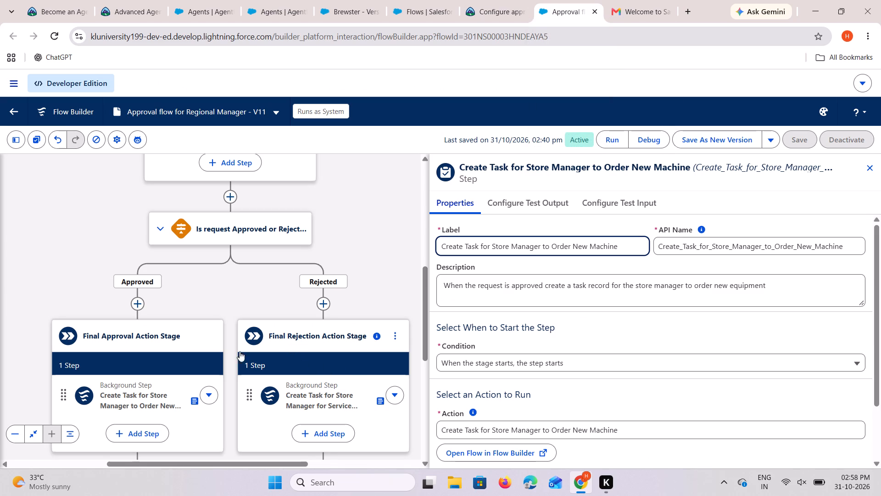
left_click(150, 389)
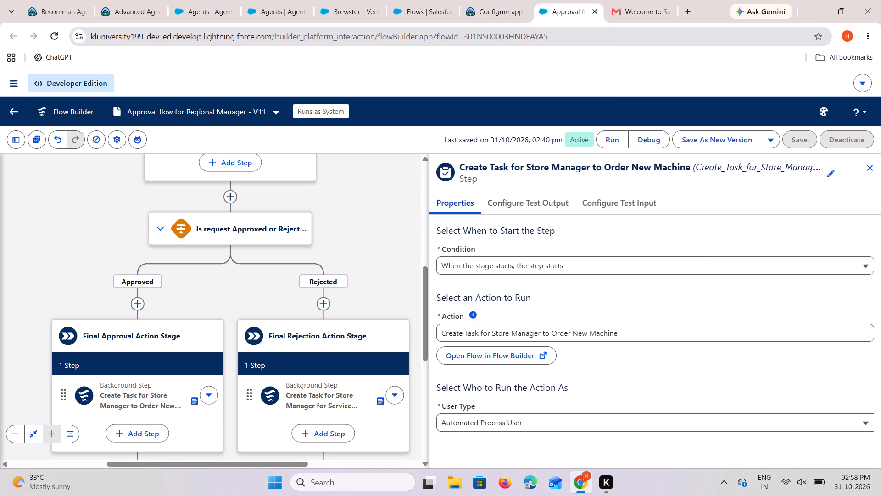
scroll(253, 292, "down", 2)
left_click(489, 6)
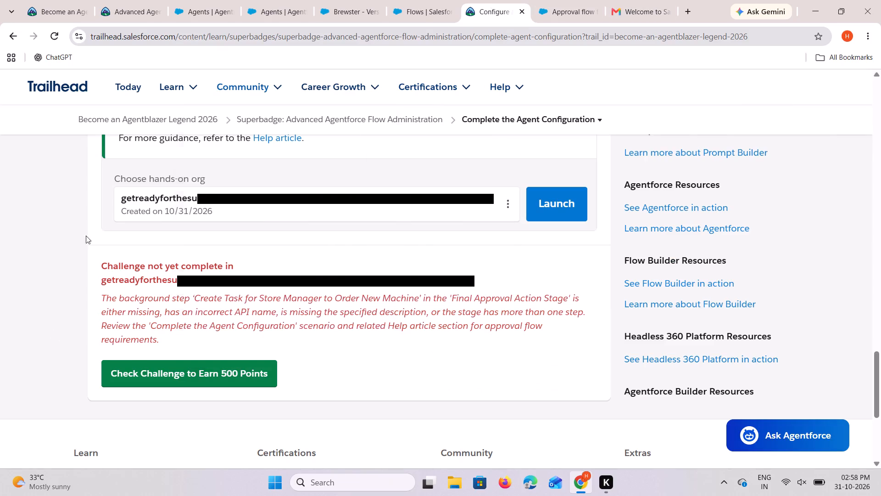
scroll(212, 296, "up", 20)
scroll(212, 296, "up", 1)
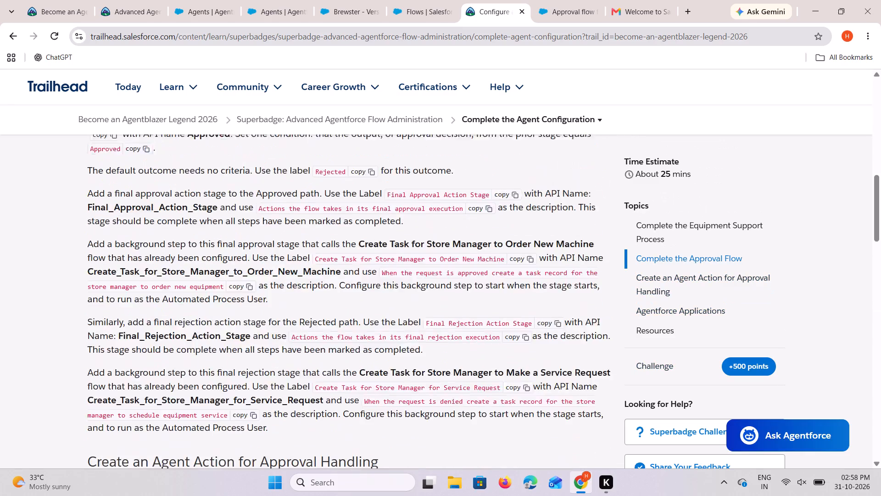
scroll(212, 296, "up", 19)
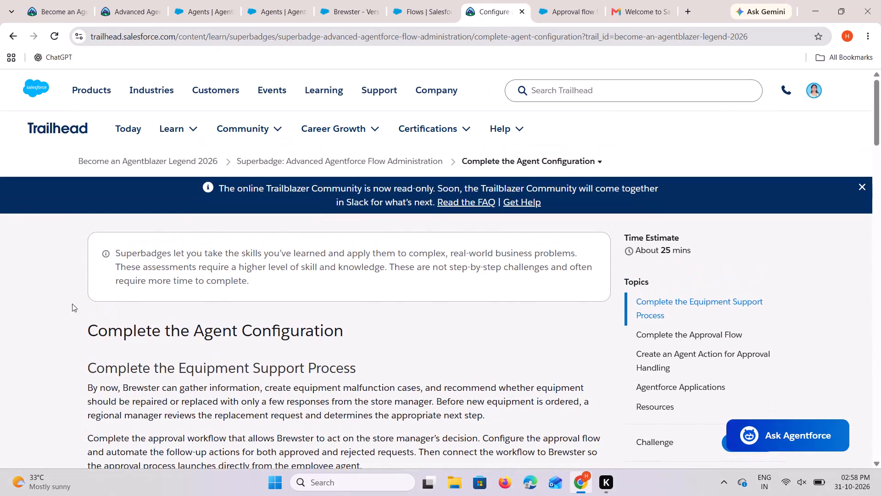
left_click_drag(73, 318, 318, 495)
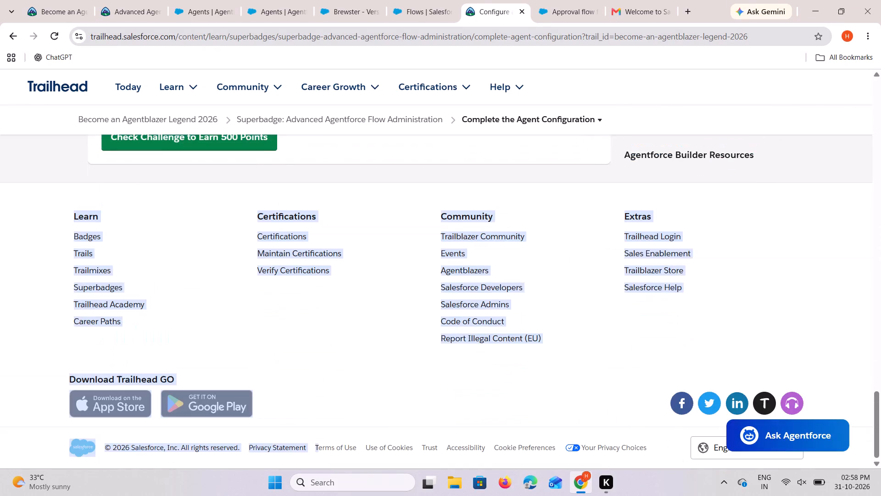
left_click_drag(318, 495, 331, 172)
left_click(330, 172)
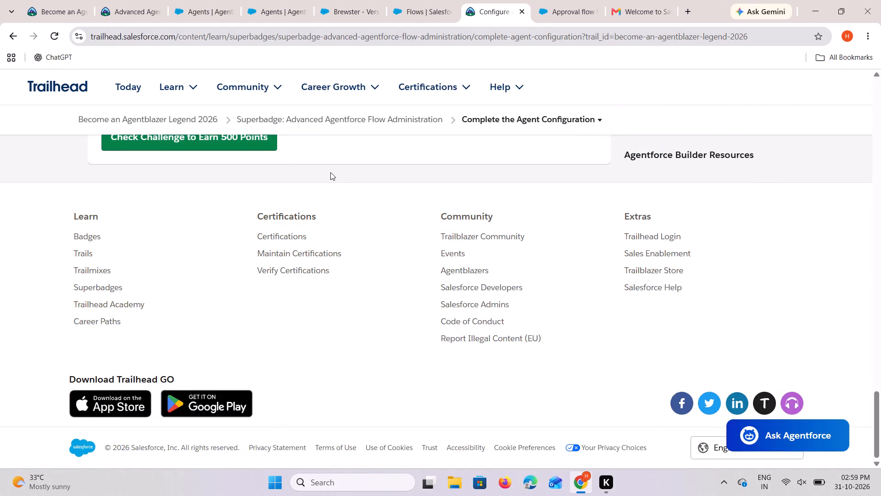
scroll(330, 172, "up", 3)
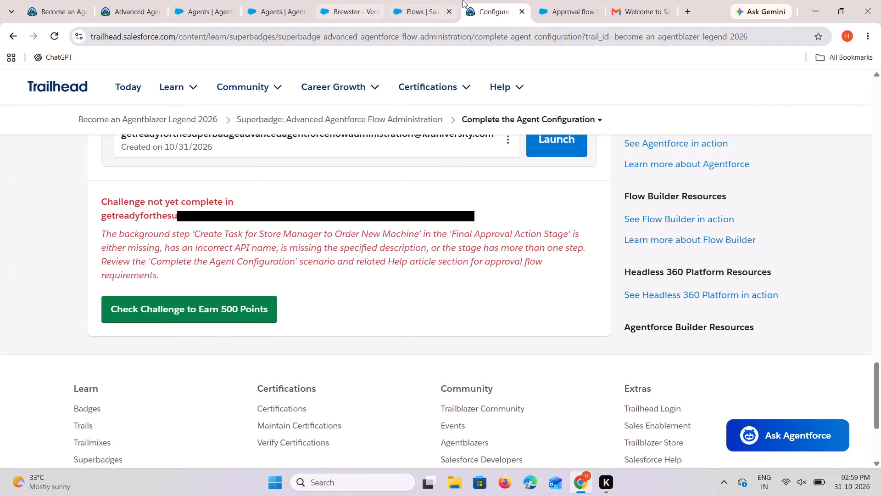
Recheck the final approval background step's label, API name, description, condition, action and user type in the approval flow, and close its properties.
left_click(558, 4)
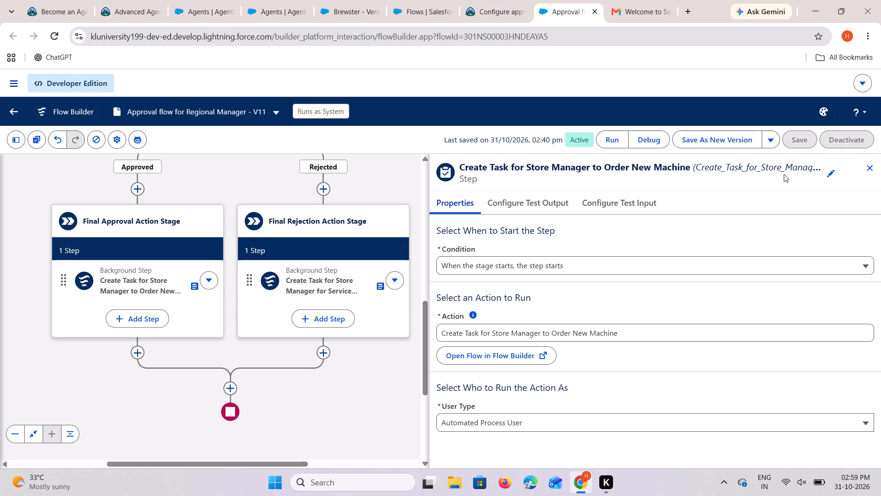
left_click(829, 175)
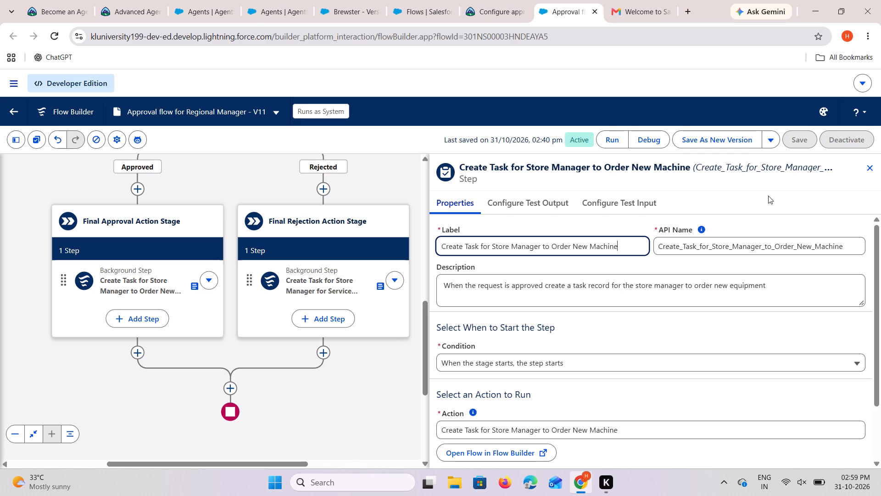
scroll(577, 287, "down", 2)
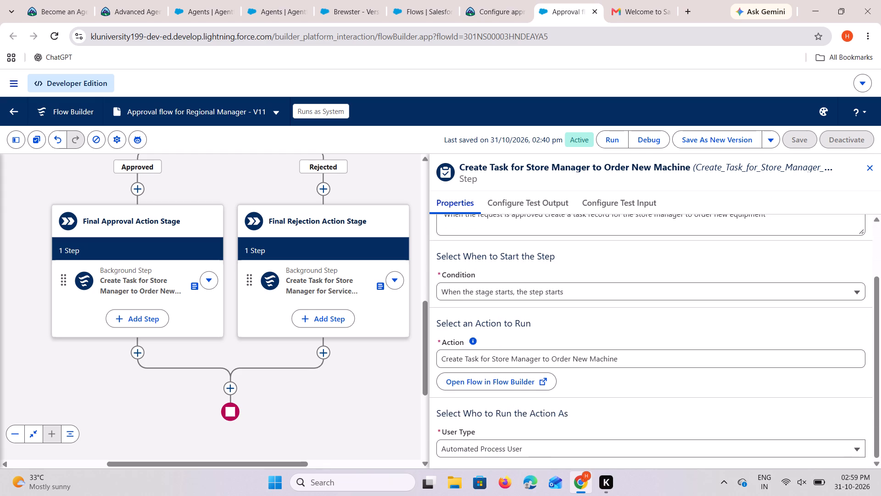
scroll(577, 287, "down", 3)
scroll(577, 287, "up", 4)
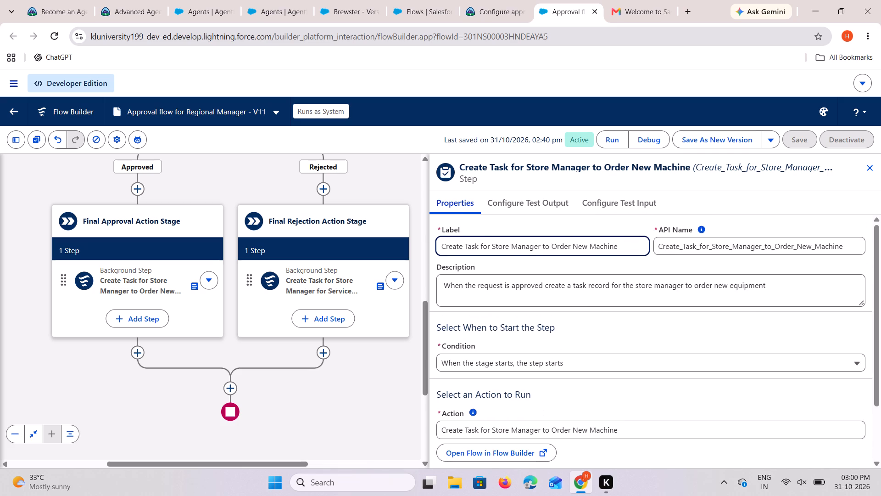
scroll(577, 287, "down", 2)
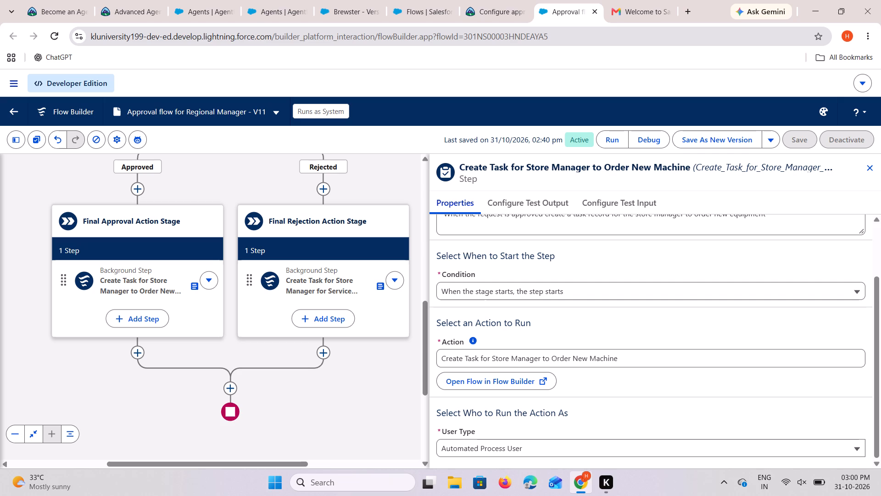
scroll(579, 363, "down", 1)
scroll(551, 320, "down", 5)
scroll(467, 344, "down", 2)
scroll(610, 353, "down", 5)
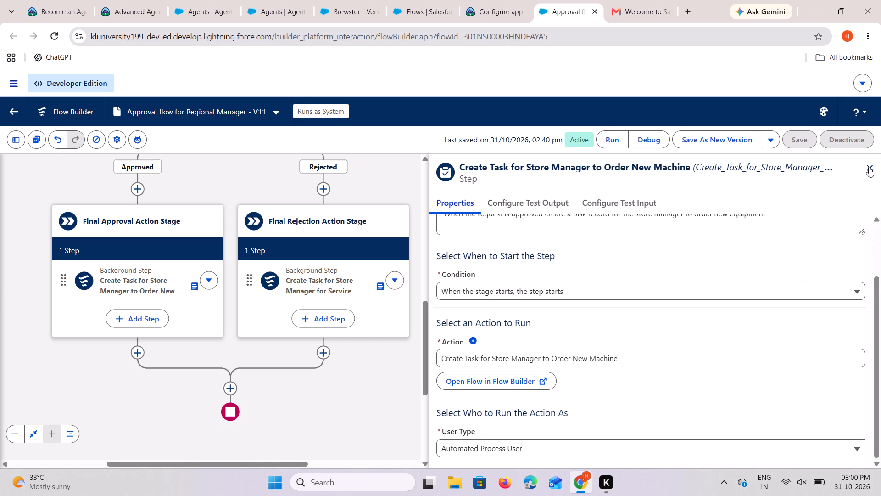
left_click(869, 167)
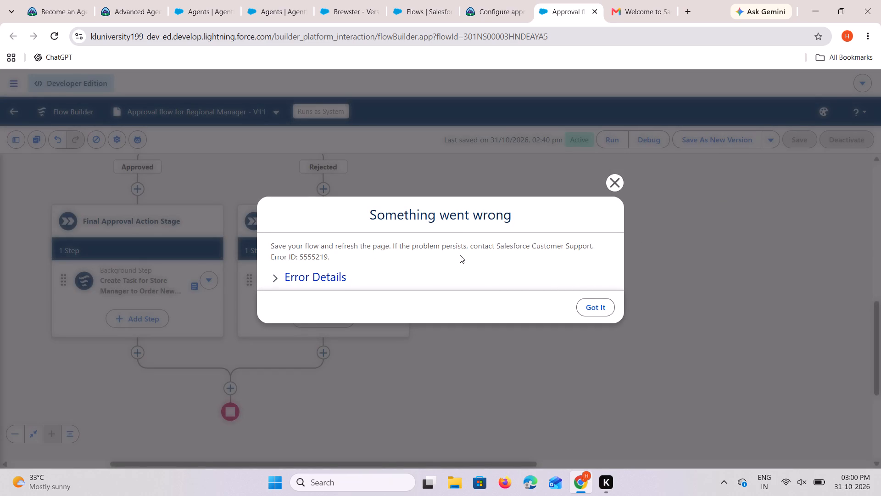
Examine the details of the flow error, copy its Error ID line, and dismiss the message.
left_click(312, 278)
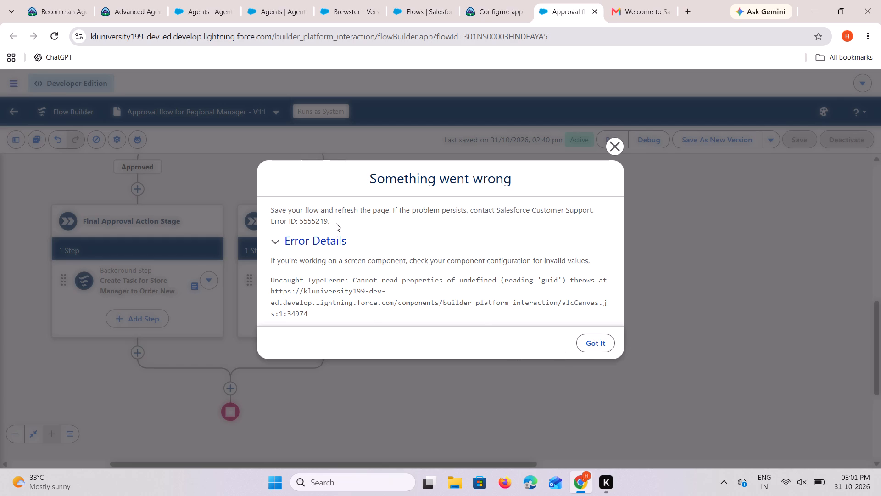
left_click_drag(336, 223, 309, 225)
left_click_drag(309, 225, 301, 222)
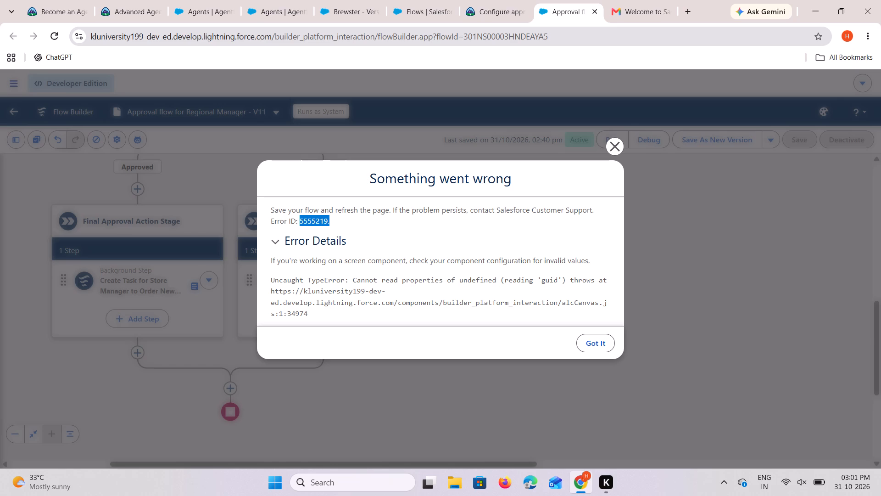
left_click(334, 225)
left_click_drag(327, 220, 323, 220)
left_click_drag(323, 220, 297, 220)
left_click_drag(297, 220, 299, 220)
key("ctrl+c")
left_click(337, 233)
left_click(341, 259)
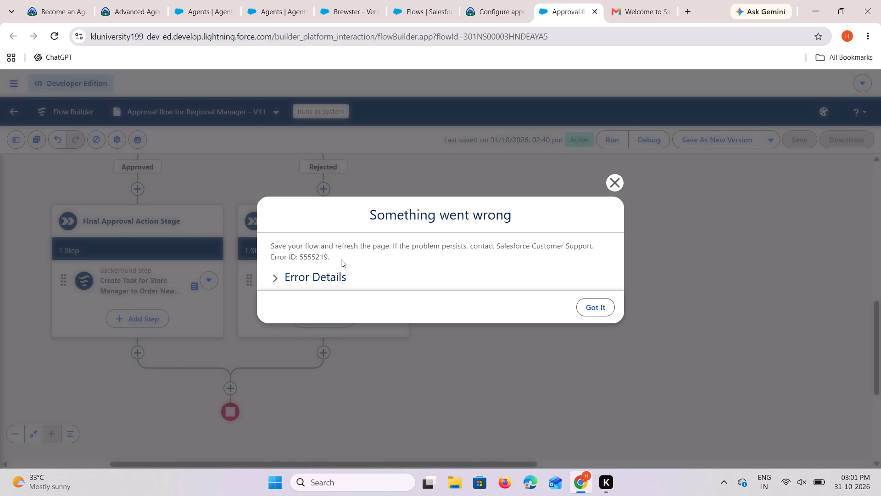
left_click_drag(335, 253, 294, 258)
left_click_drag(294, 258, 268, 262)
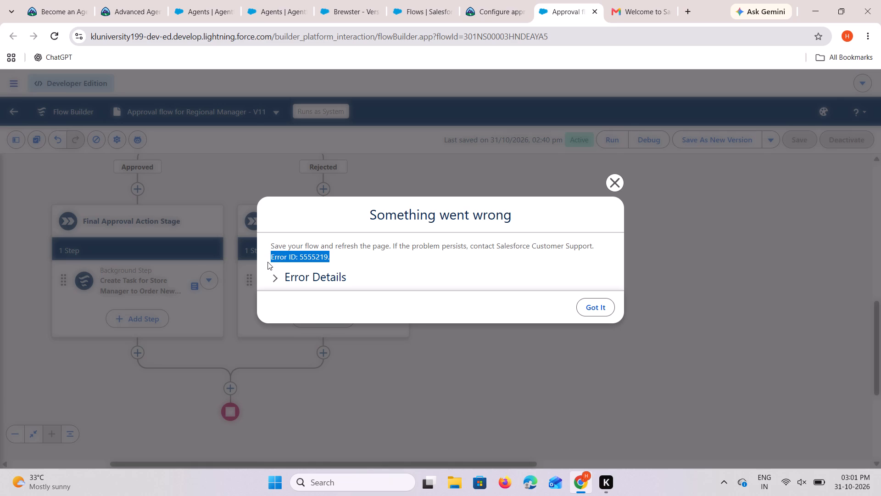
key("ctrl+c")
left_click(592, 305)
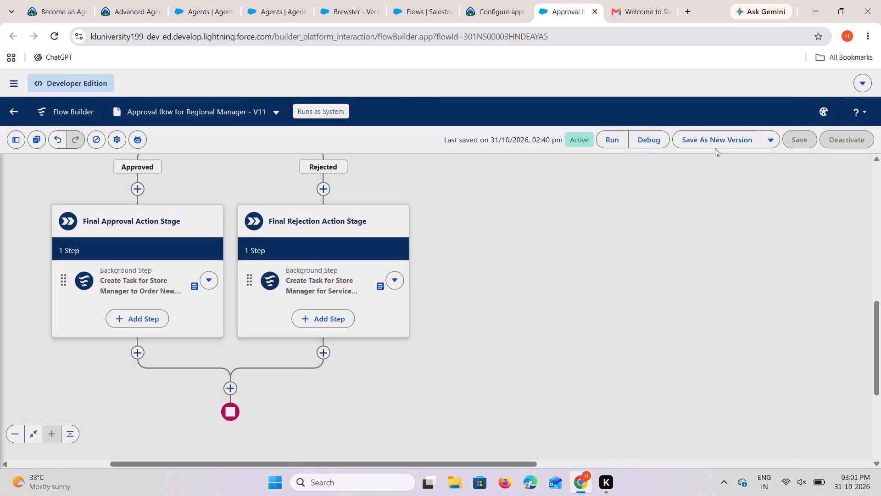
Save the Approval flow for Regional Manager as a new version, keeping its label and description.
left_click(714, 143)
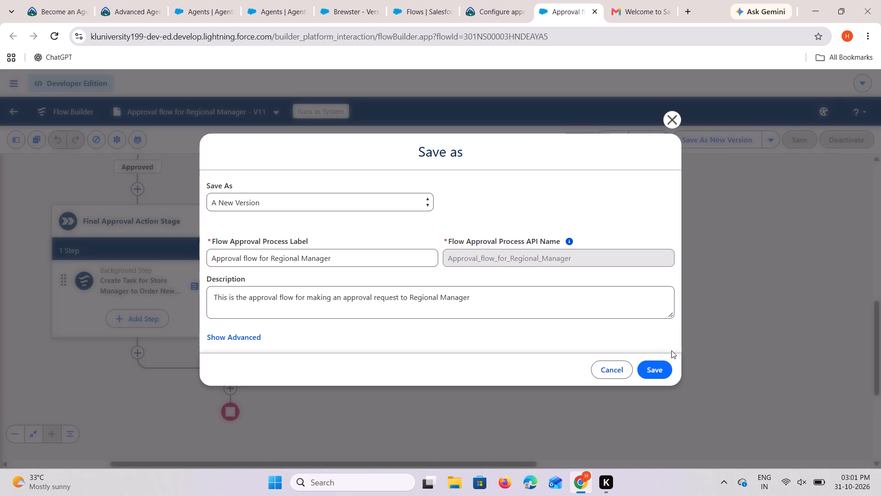
left_click(662, 368)
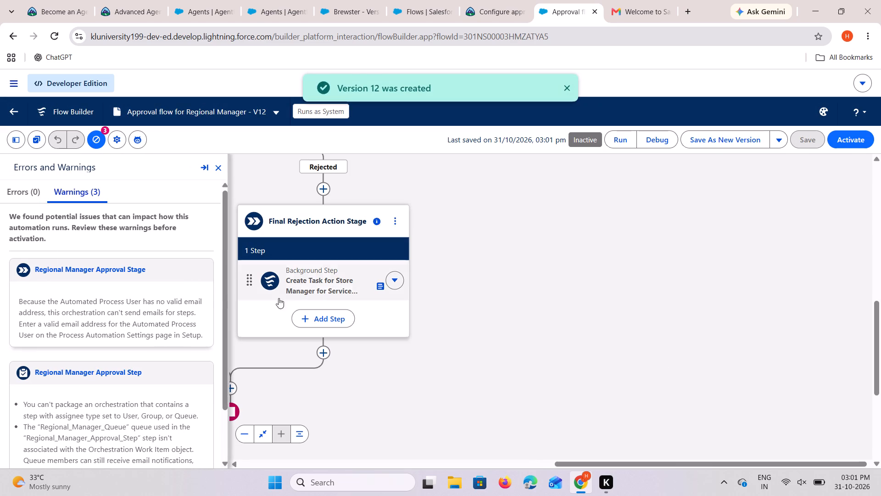
Review the approval flow's warnings and inspect the flagged Regional Manager Approval Stage and its completion condition.
left_click(94, 135)
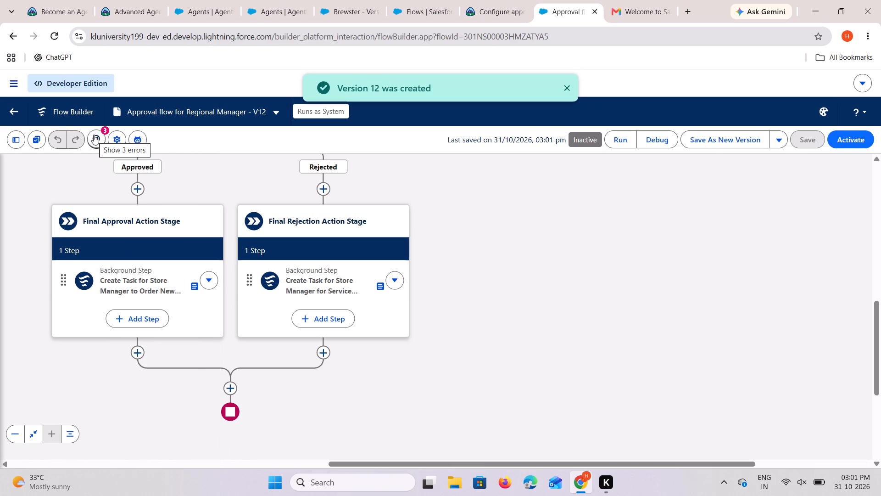
left_click(93, 135)
scroll(103, 309, "down", 3)
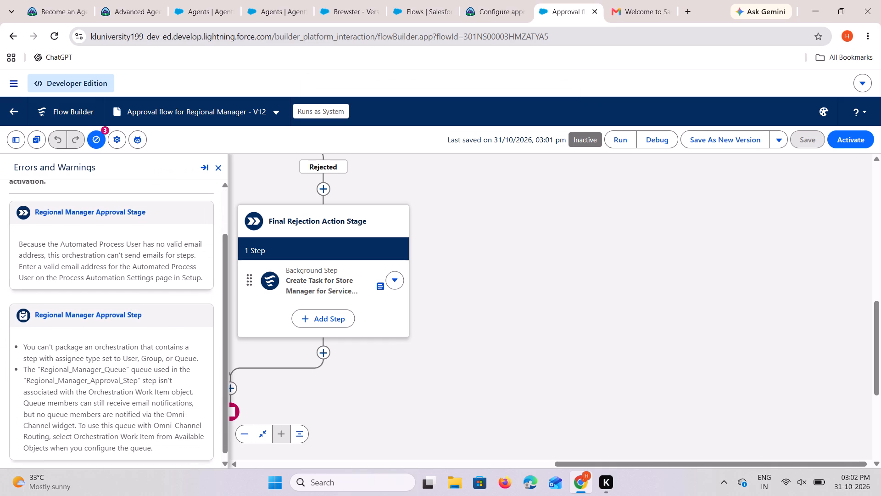
scroll(103, 309, "down", 7)
left_click(84, 242)
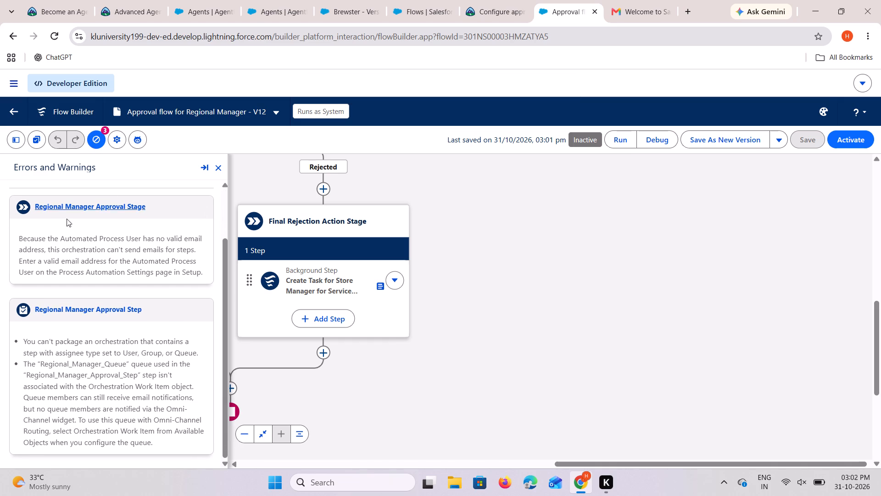
left_click(92, 206)
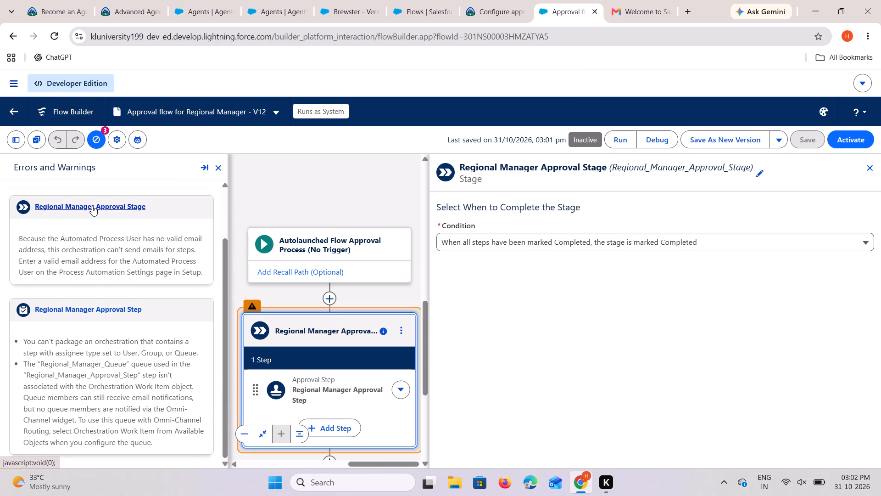
left_click(253, 309)
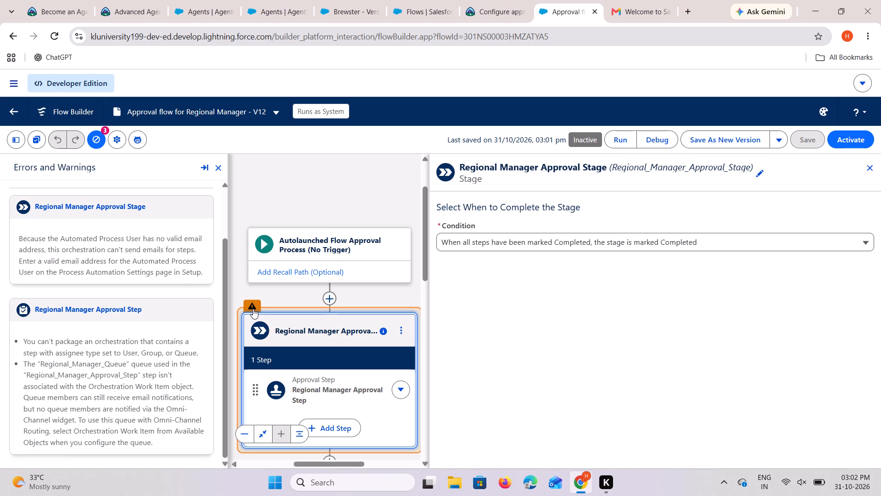
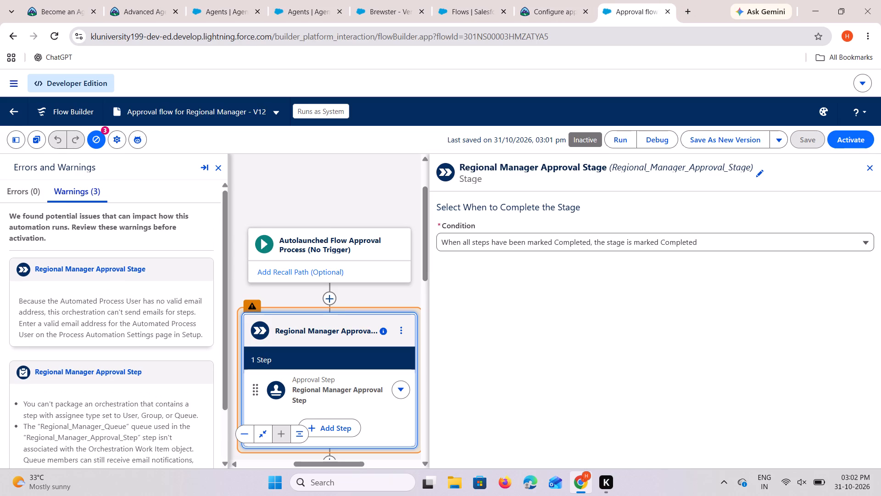
Review the flow's warnings for the Regional Manager Approval Stage and Regional Manager Approval Step, and close the warnings list.
scroll(98, 346, "down", 9)
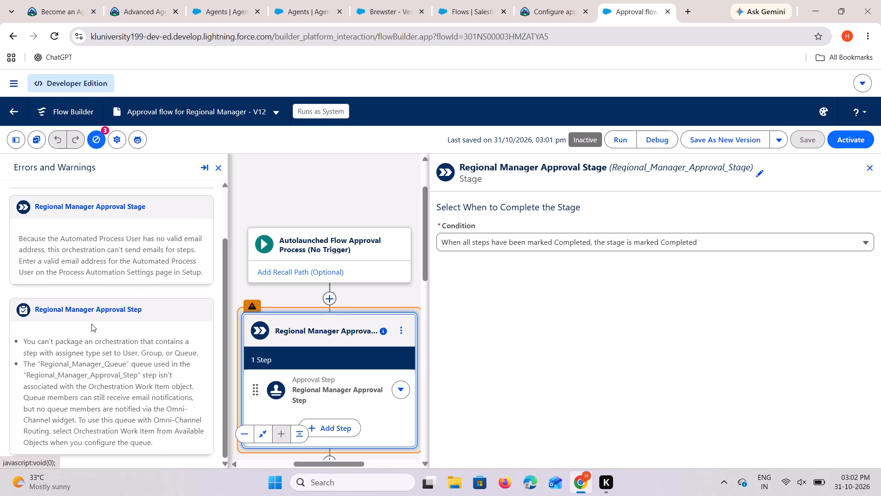
scroll(91, 324, "down", 2)
scroll(91, 324, "up", 6)
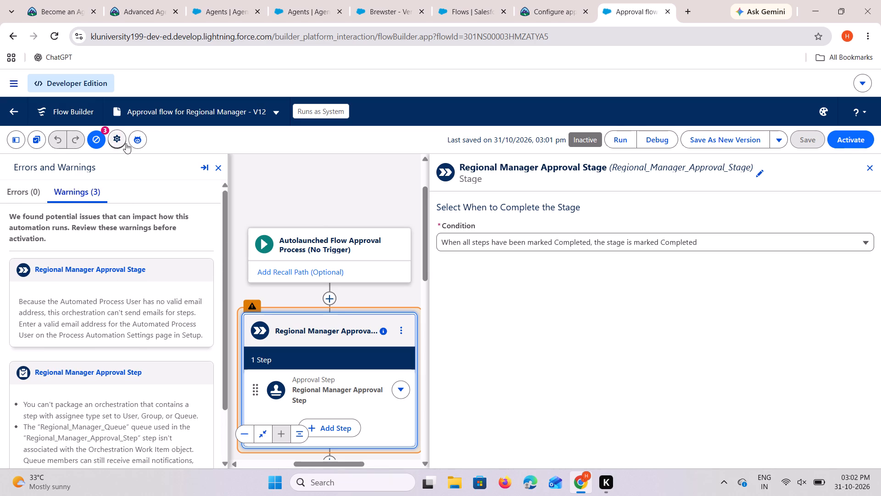
left_click(219, 168)
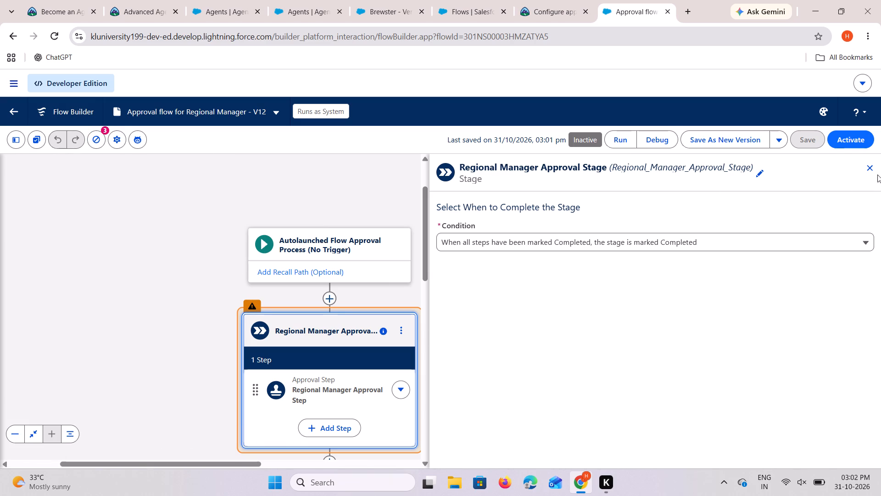
Review the completion condition options of the Regional Manager Approval Stage, keep the all-steps-completed condition, and close its properties.
left_click(608, 246)
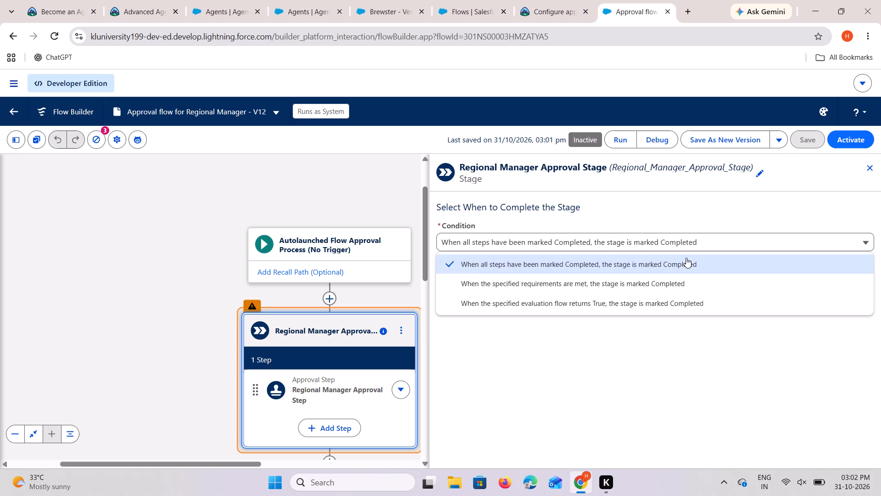
left_click(685, 245)
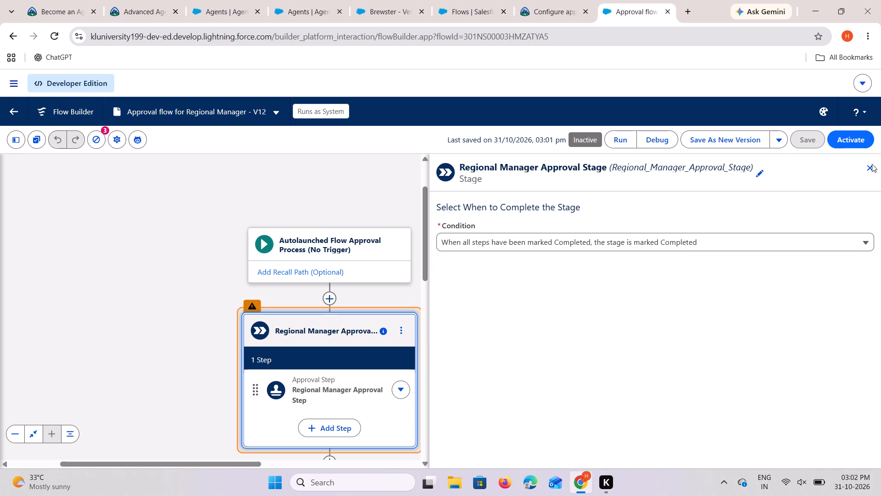
left_click(872, 171)
Look over the approval flow's layout, from the start element and Regional Manager Approval Stage through the decision to the final approval and rejection stages.
left_click_drag(561, 362, 558, 266)
left_click_drag(510, 340, 510, 311)
left_click_drag(510, 312, 529, 277)
left_click_drag(510, 308, 512, 304)
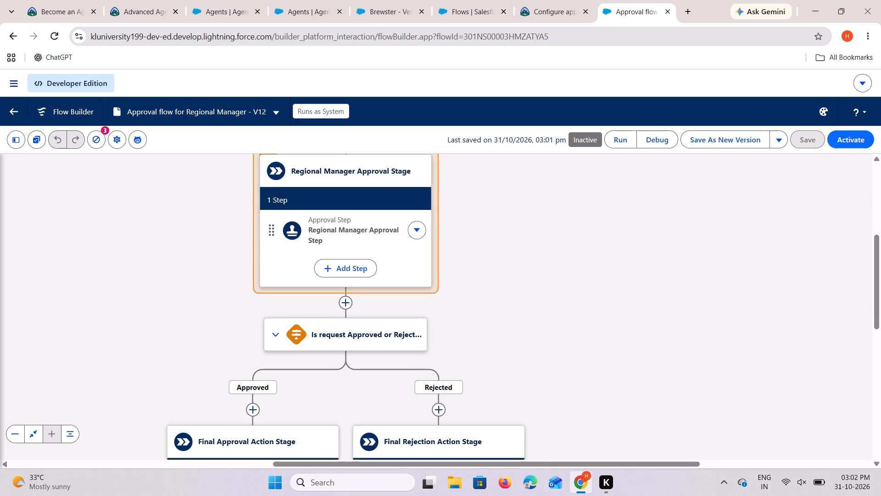
left_click_drag(512, 304, 521, 288)
left_click_drag(502, 304, 525, 260)
left_click_drag(552, 309, 543, 270)
left_click_drag(650, 313, 600, 304)
left_click_drag(649, 292, 558, 296)
left_click_drag(631, 293, 543, 293)
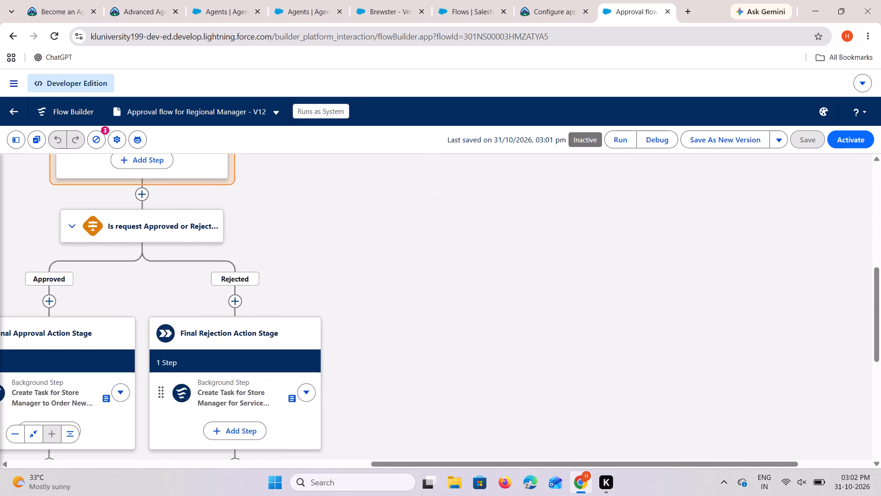
left_click_drag(461, 275, 563, 269)
left_click_drag(490, 273, 532, 262)
left_click_drag(452, 259, 487, 249)
left_click_drag(569, 332, 569, 281)
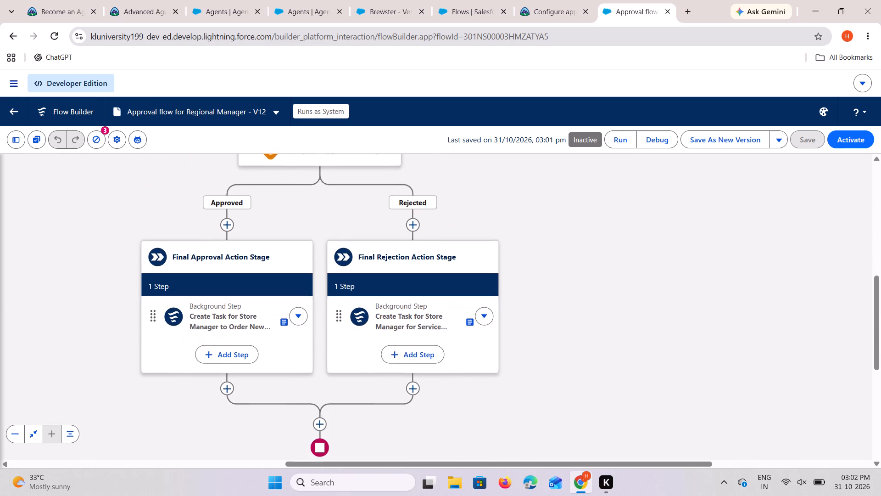
left_click_drag(588, 319, 598, 281)
left_click_drag(583, 331, 587, 314)
left_click_drag(591, 301, 591, 344)
left_click_drag(574, 323, 577, 370)
left_click_drag(570, 337, 570, 338)
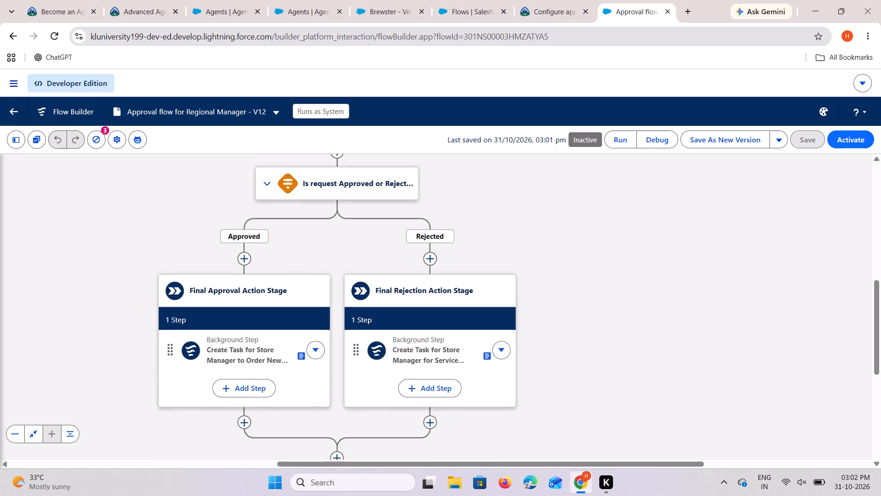
left_click_drag(570, 338, 582, 386)
left_click_drag(564, 355, 572, 400)
left_click_drag(564, 357, 564, 395)
left_click(534, 349)
left_click_drag(534, 349, 546, 404)
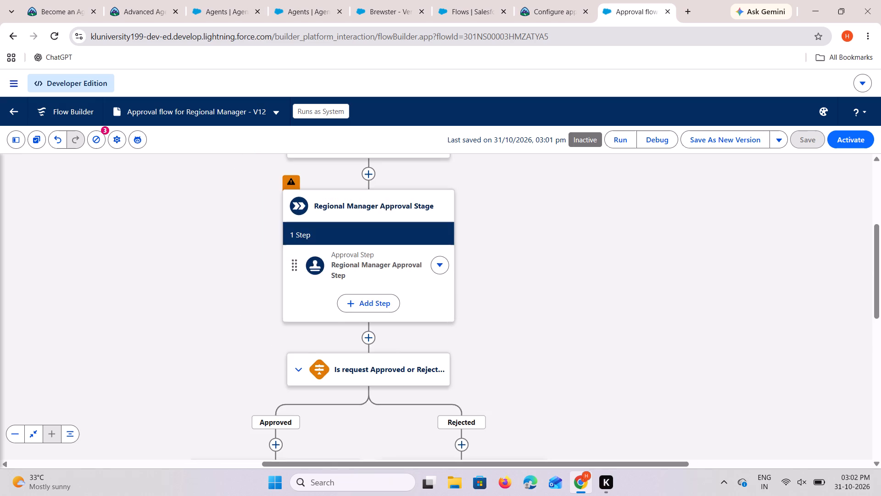
left_click_drag(547, 323, 547, 375)
left_click(555, 330)
left_click_drag(555, 330, 557, 401)
left_click_drag(548, 324, 552, 384)
left_click_drag(561, 341, 568, 310)
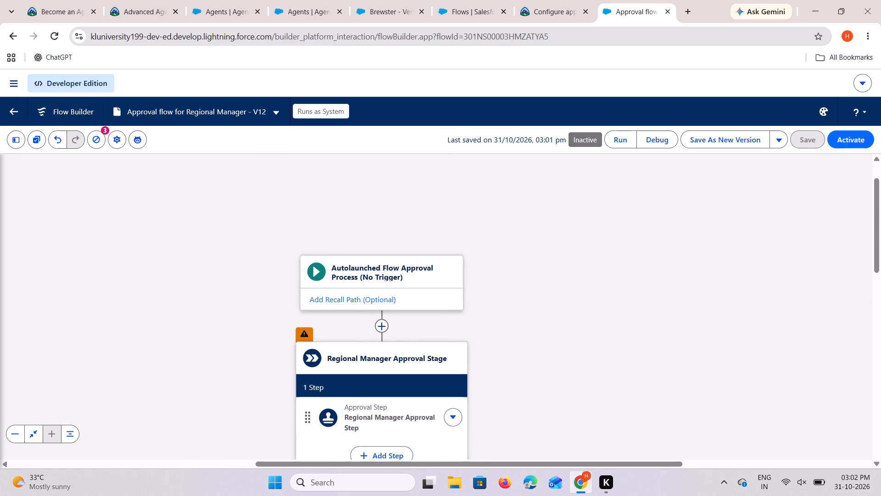
left_click_drag(555, 367, 568, 315)
left_click_drag(565, 343, 566, 318)
left_click_drag(573, 365, 582, 327)
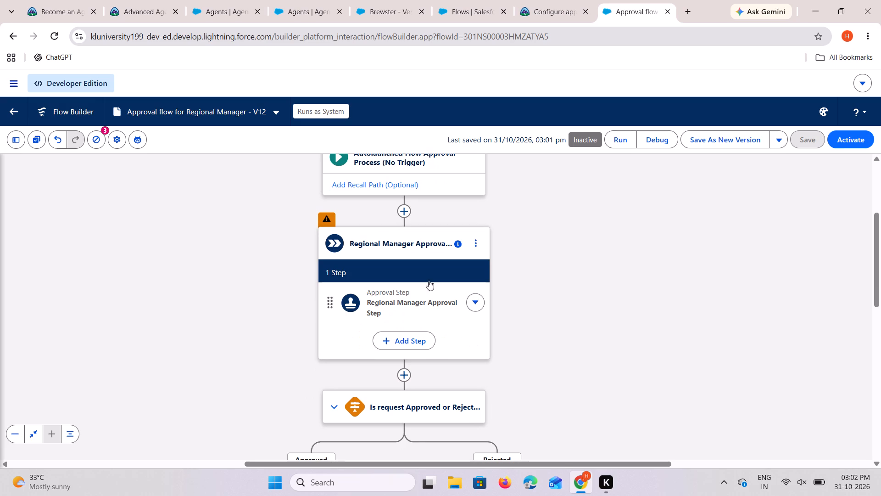
Activate version 12 of the Approval flow for Regional Manager.
left_click(840, 139)
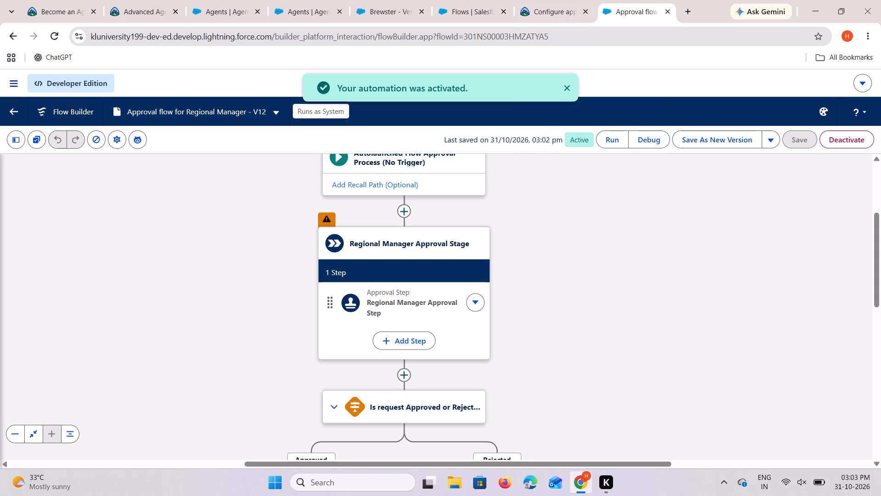
Return to the Complete the Agent Configuration challenge on Trailhead and run the challenge check again.
left_click(541, 14)
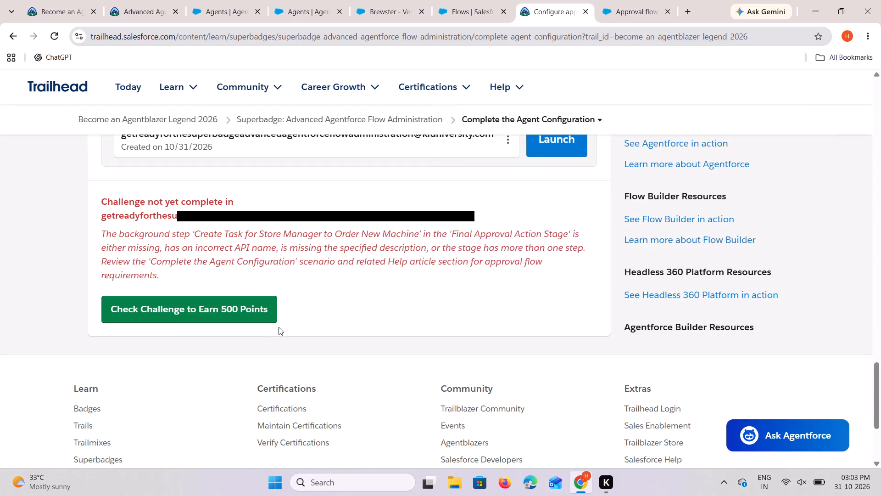
left_click(251, 319)
scroll(345, 189, "up", 1)
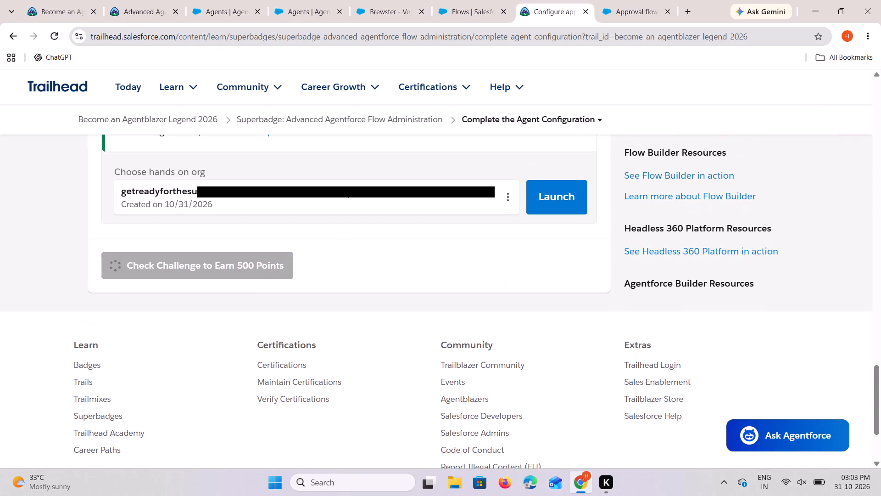
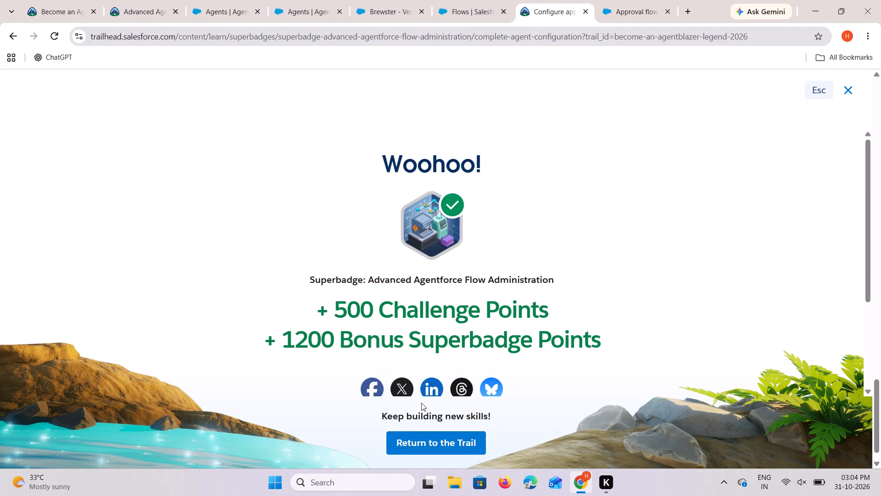
Return to the Become an Agentblazer Legend 2026 trail and mark Superbadge: Advanced Agentforce Flow Administration as complete.
left_click(445, 446)
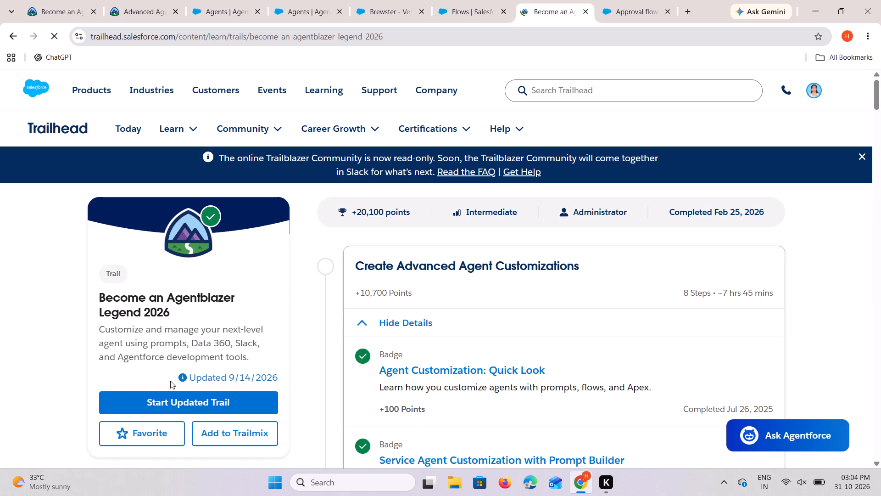
scroll(427, 418, "down", 4)
scroll(395, 368, "down", 4)
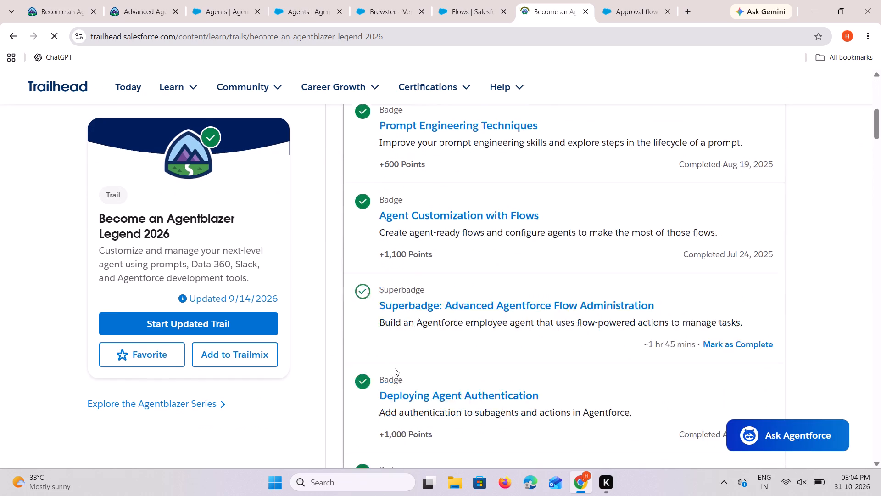
left_click(712, 313)
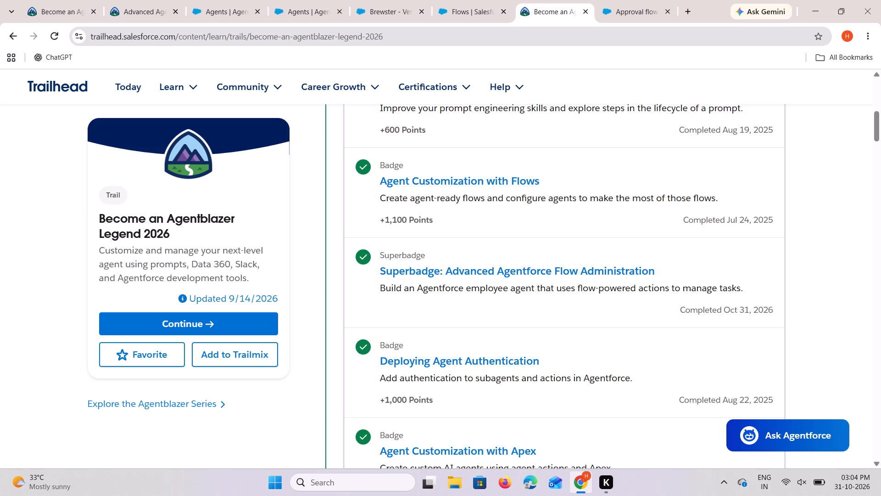
Look through the trail's badges and superbadges, from the advanced agent customizations to Manage Your Agent's Data, for steps still to complete.
scroll(570, 300, "up", 2)
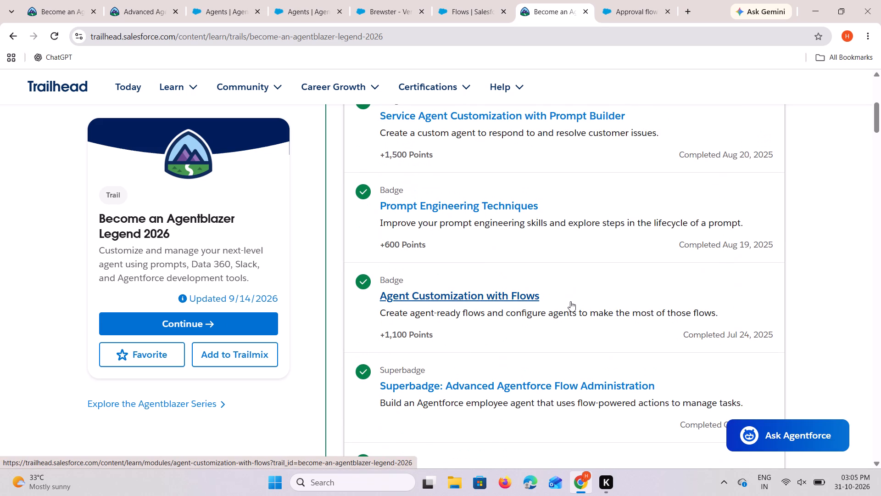
scroll(570, 301, "down", 5)
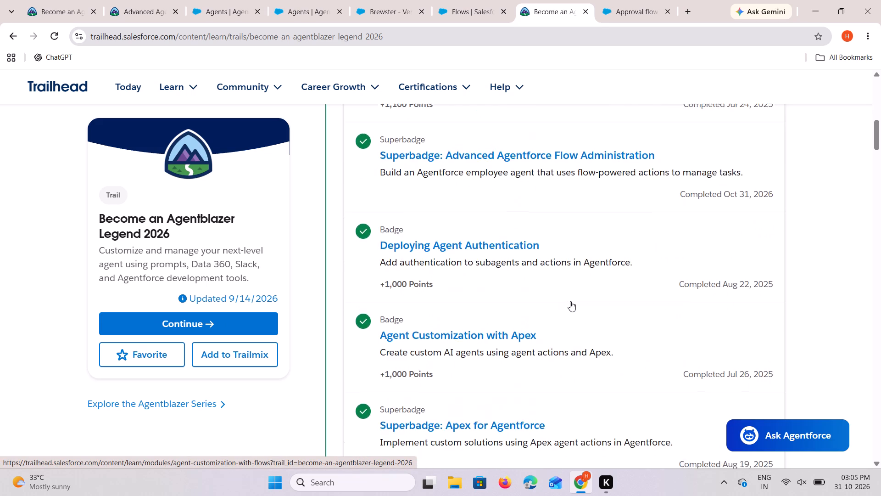
scroll(570, 301, "down", 1)
scroll(570, 301, "up", 6)
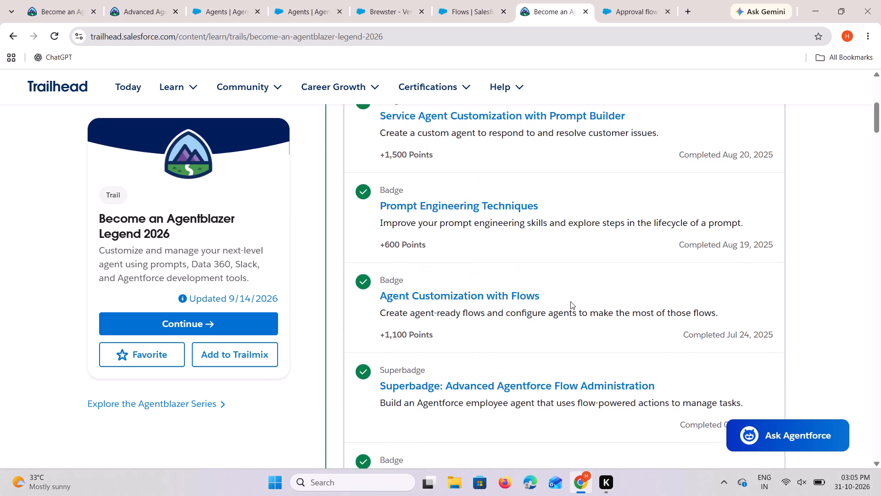
scroll(570, 301, "up", 7)
scroll(570, 301, "down", 10)
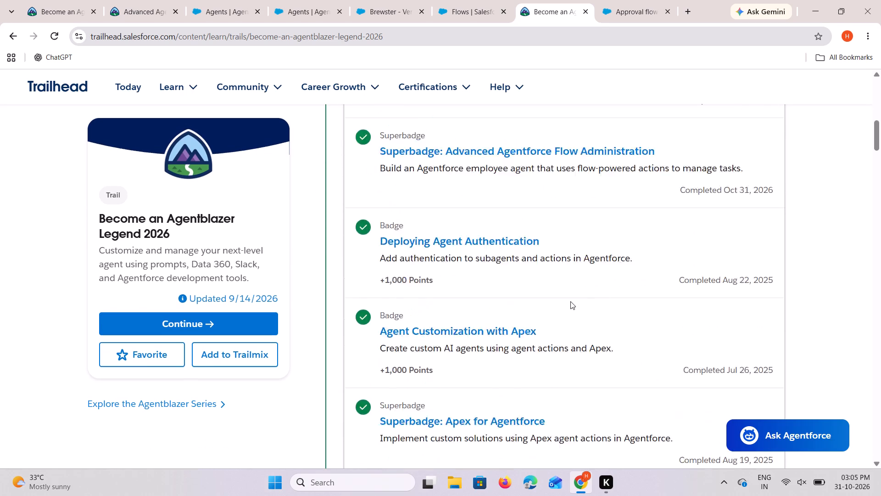
scroll(570, 301, "down", 8)
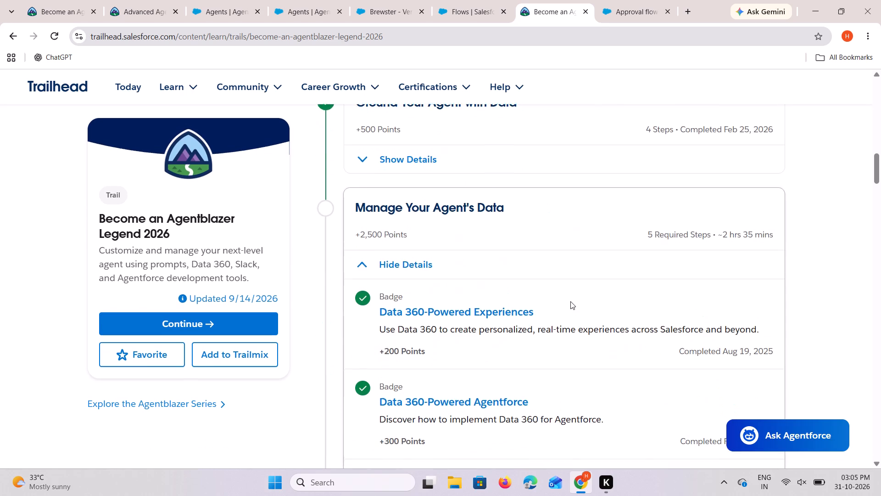
scroll(570, 301, "down", 4)
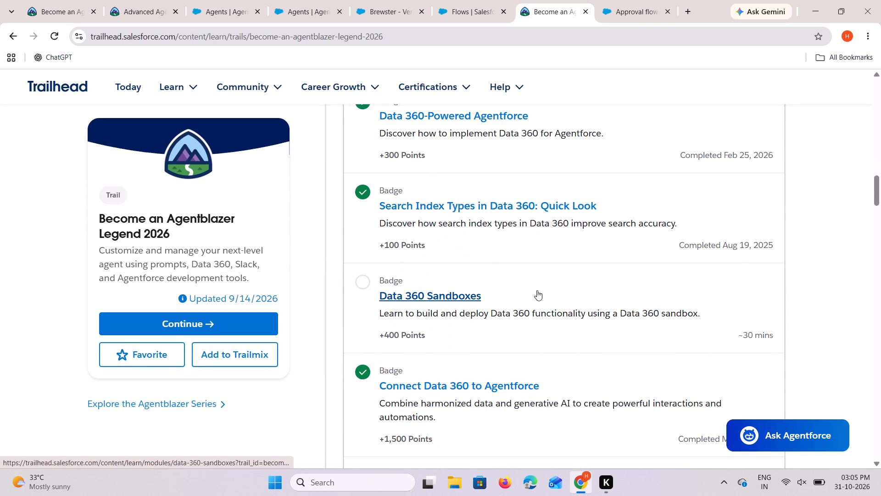